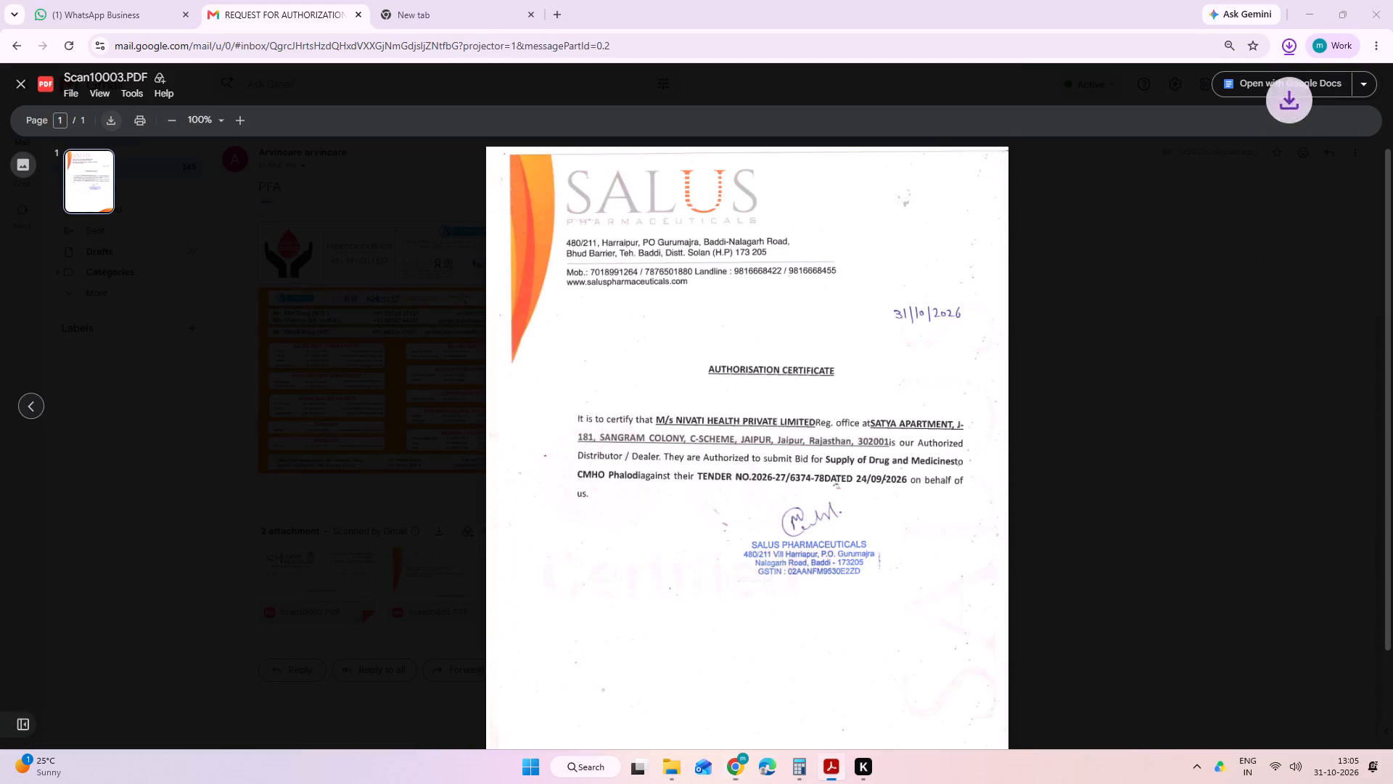
Switch to File Explorer, open the authorization folder inside the CMHO Phalodi tender folder and refresh its contents.
key("alt+Tab")
key("alt+Tab")
key("alt+Tab")
key("alt+Tab")
key("alt+Tab")
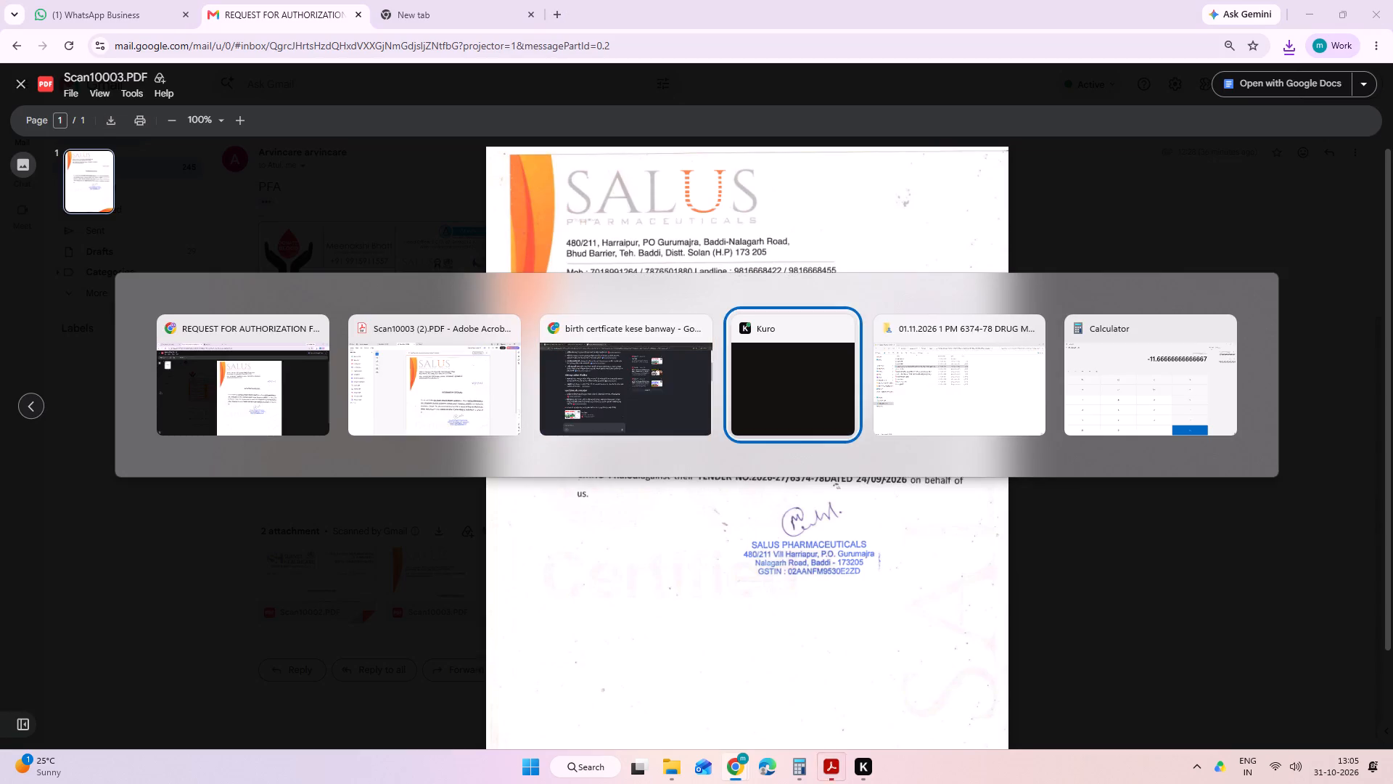
key("alt+Tab")
double_click(258, 133)
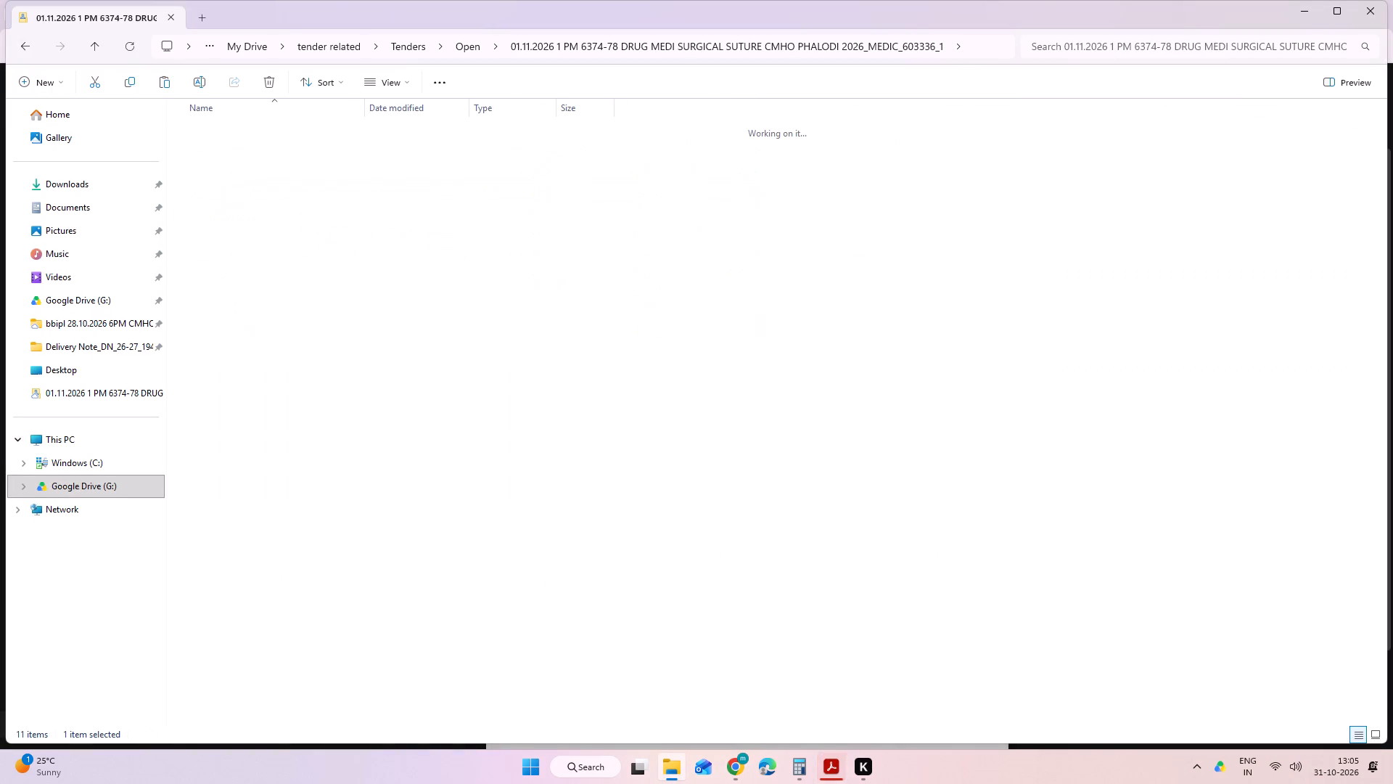
right_click(864, 288)
left_click(982, 537)
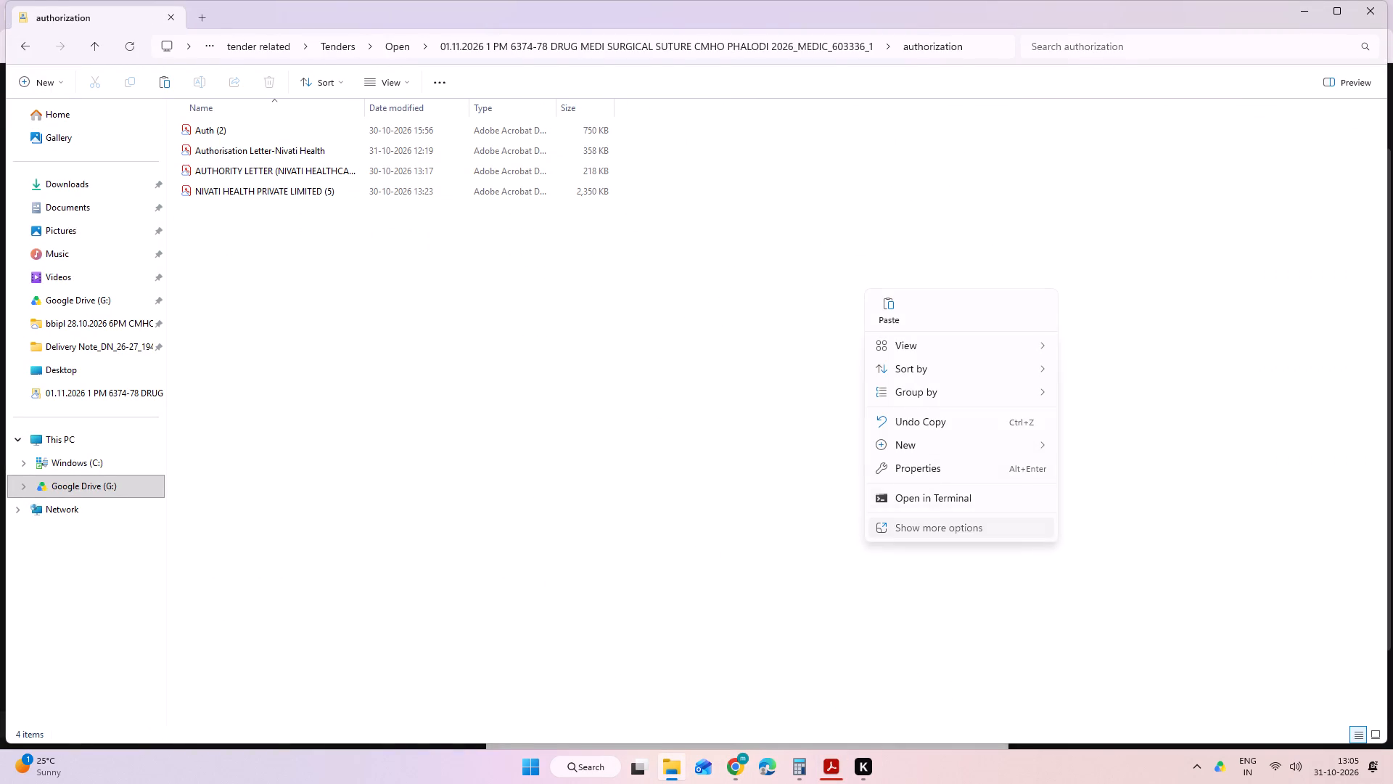
left_click(917, 343)
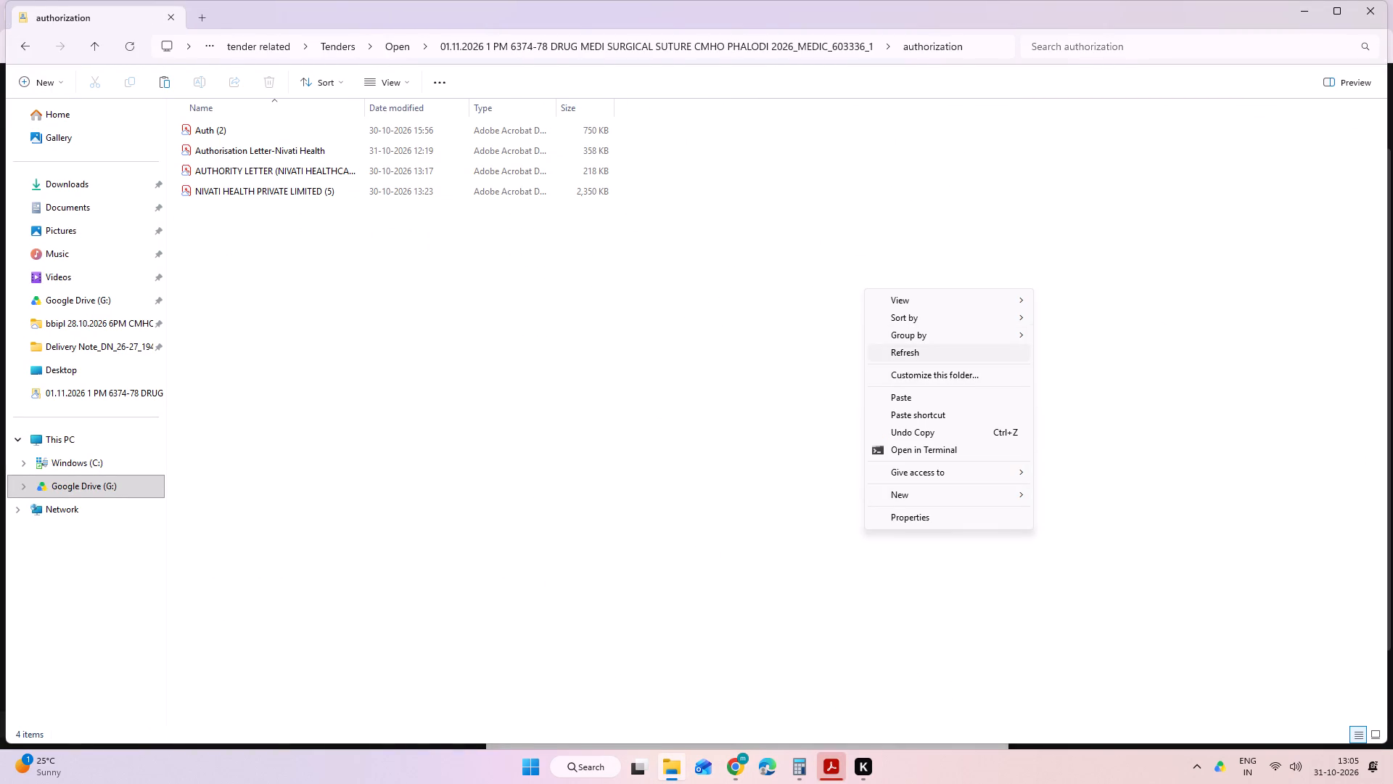
left_click(937, 359)
Select the downloaded certificates Scan10003 (2) and Scan10002 (1) in the Downloads folder.
left_click(99, 189)
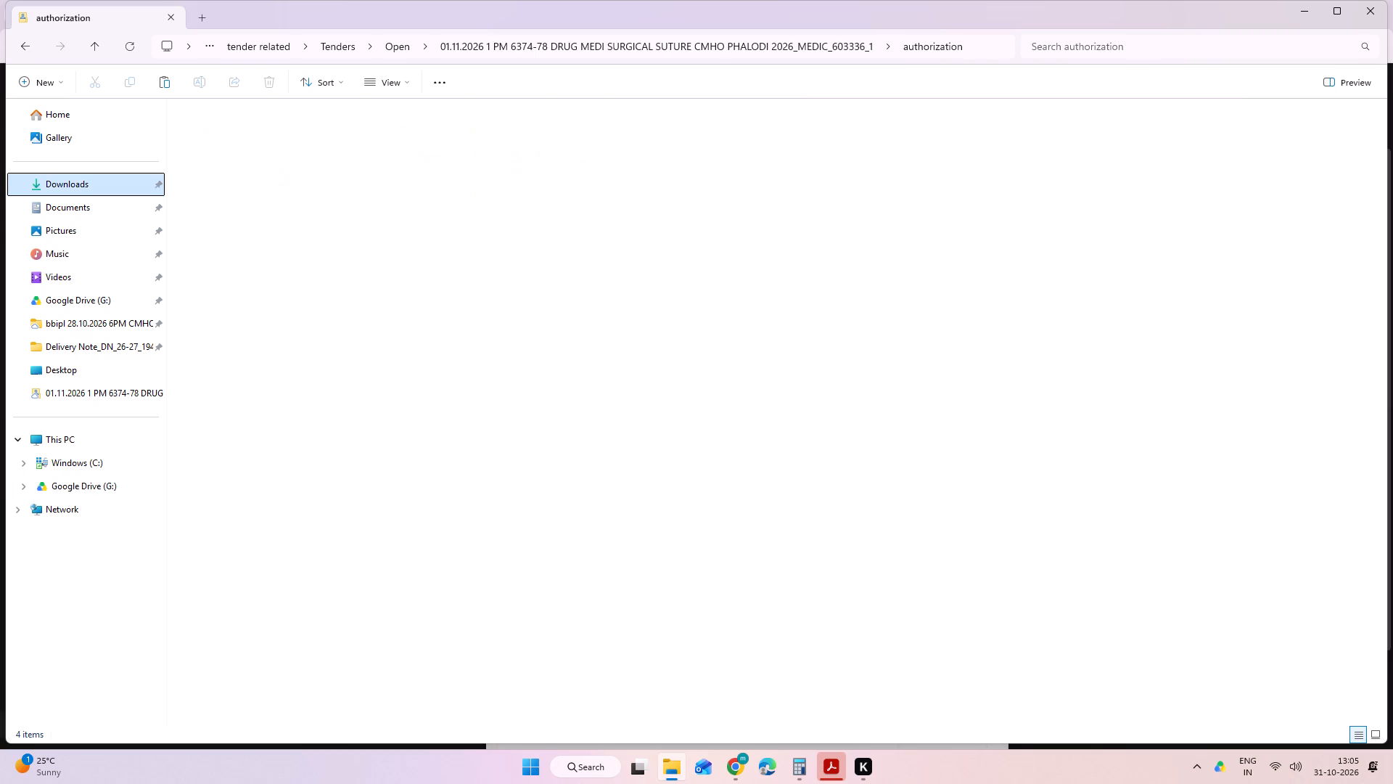
left_click_drag(1047, 127, 971, 153)
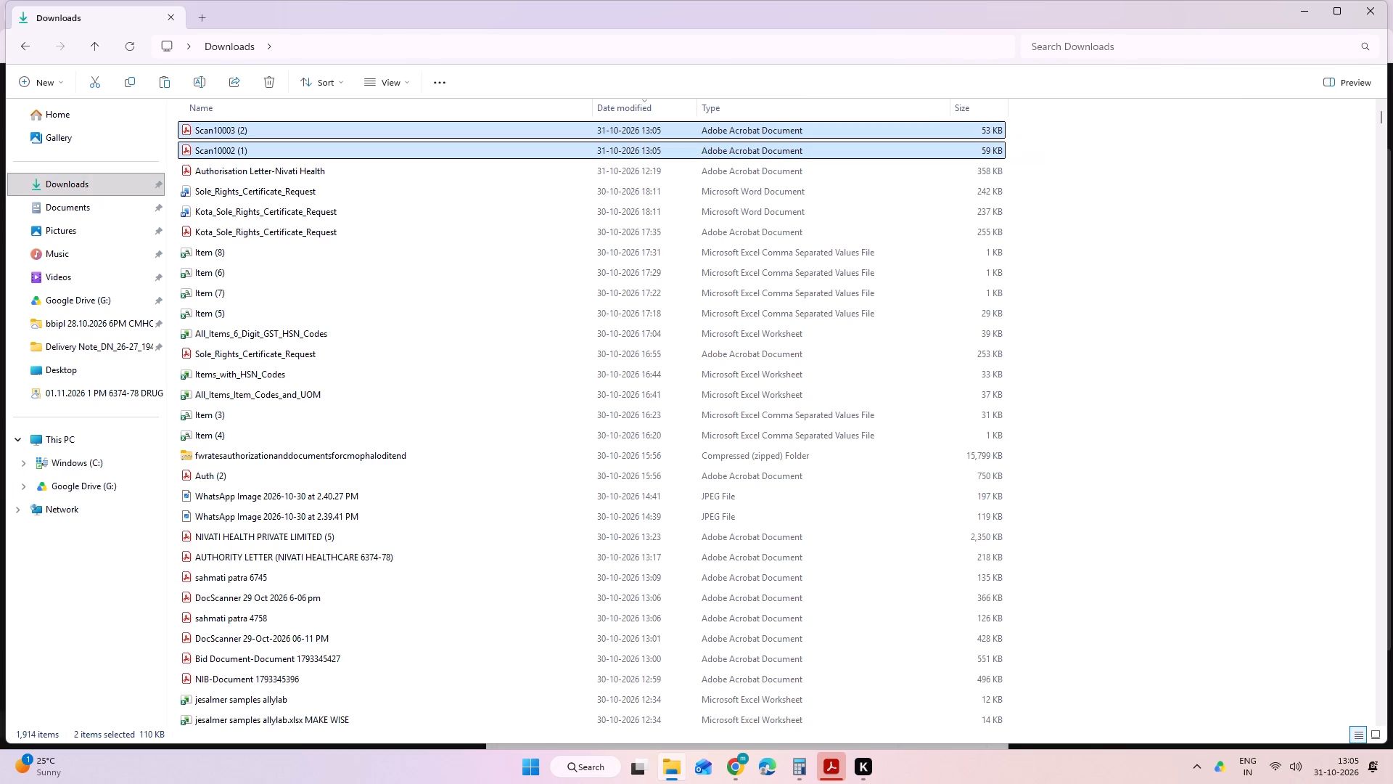
Copy Scan10003 (2) and Scan10002 (1) from Downloads into the Phalodi tender's authorization folder.
key("ctrl+c")
left_click(25, 51)
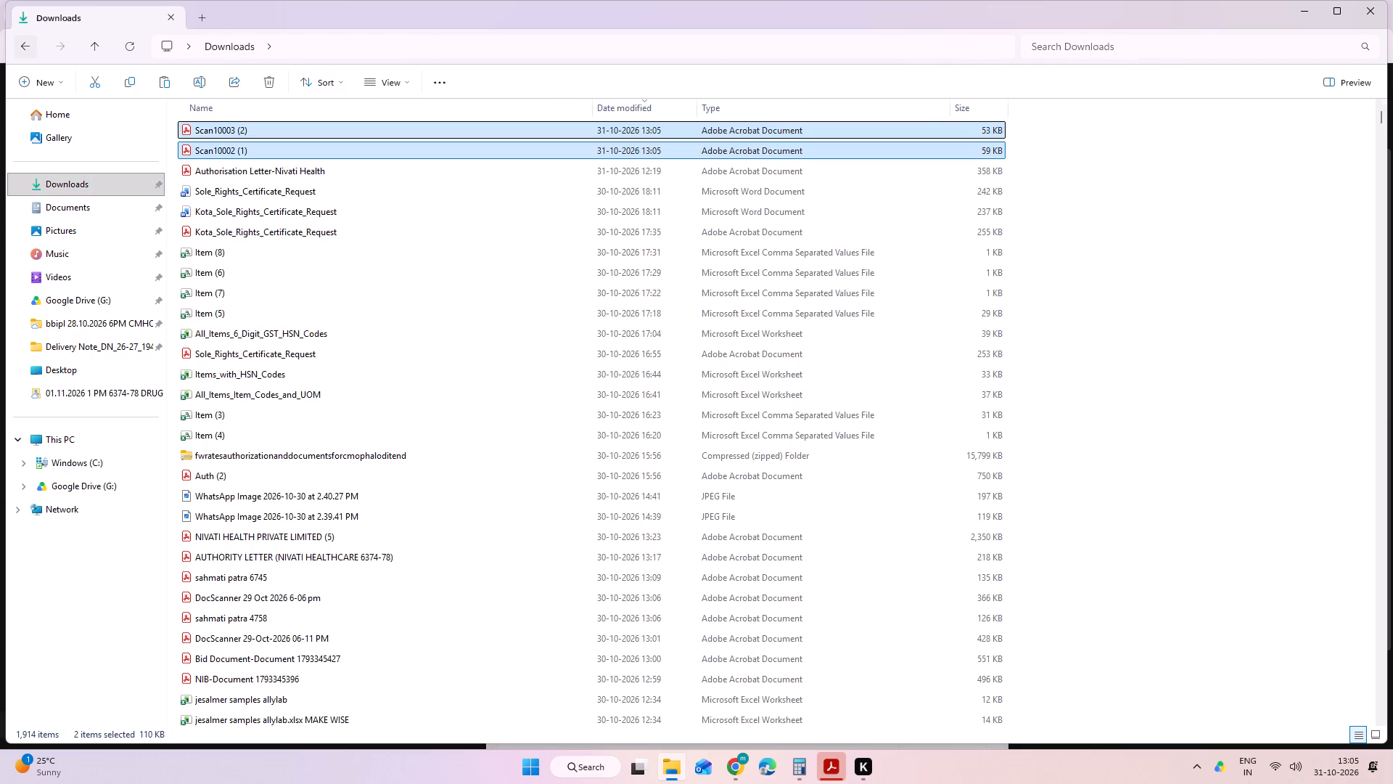
left_click(658, 383)
key("ctrl+v")
right_click(644, 390)
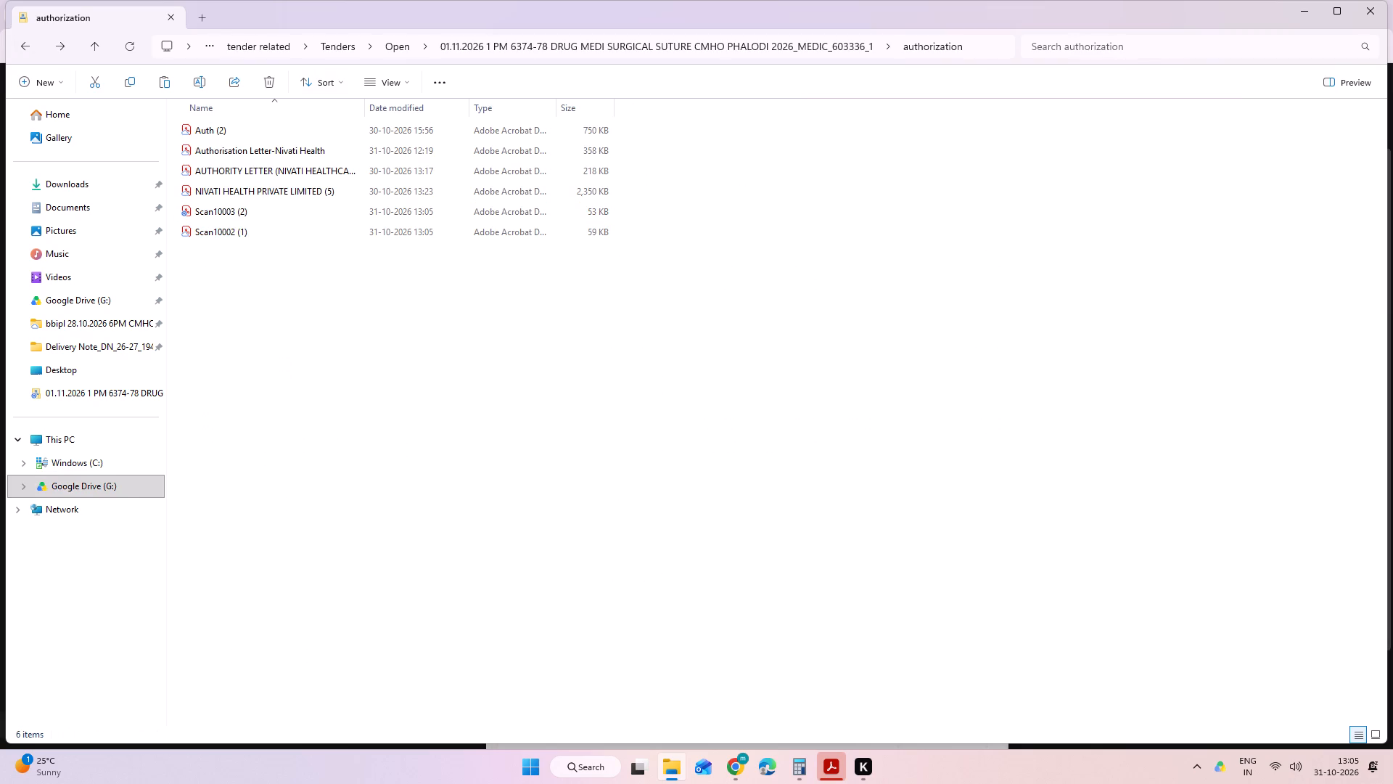
left_click(724, 638)
left_click(699, 451)
Open the authorization format Word document from the CMHO Phalodi tender folder.
double_click(649, 45)
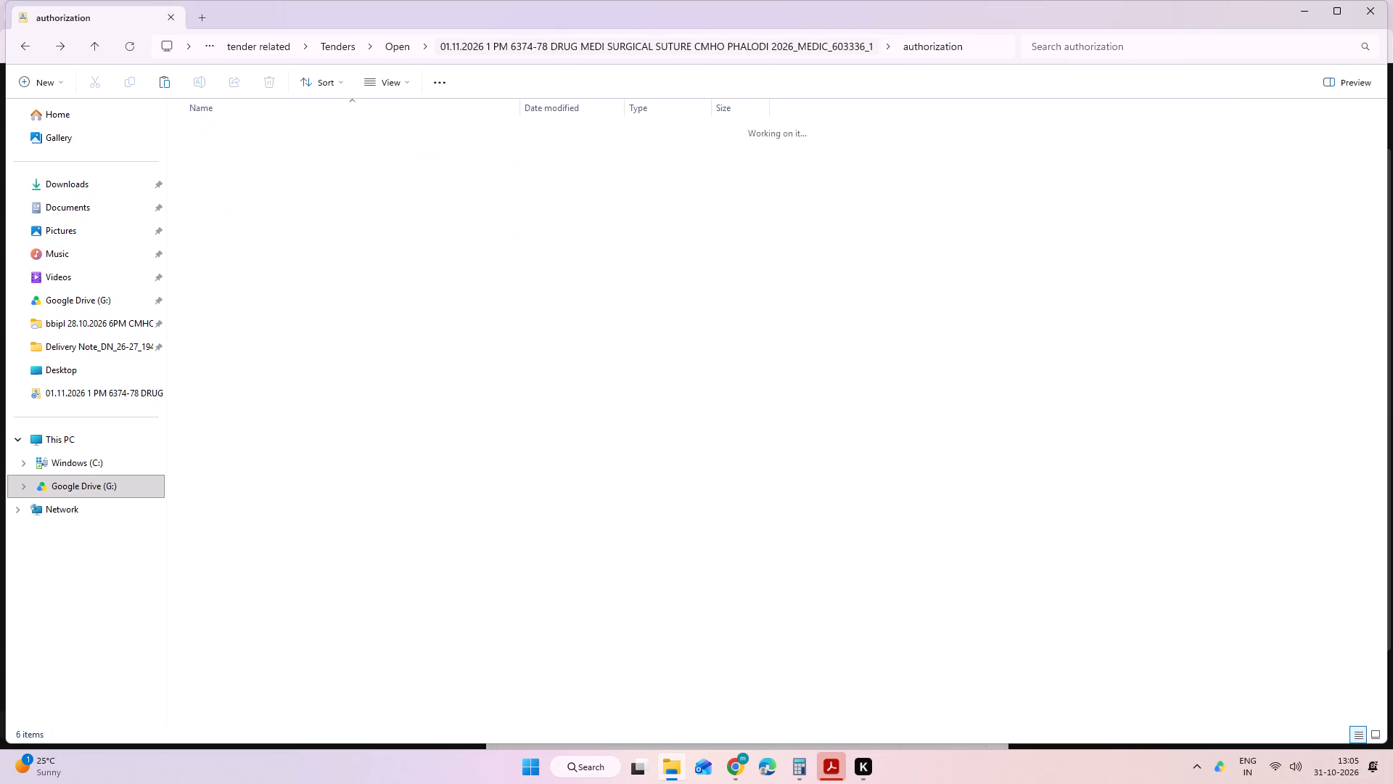
double_click(334, 187)
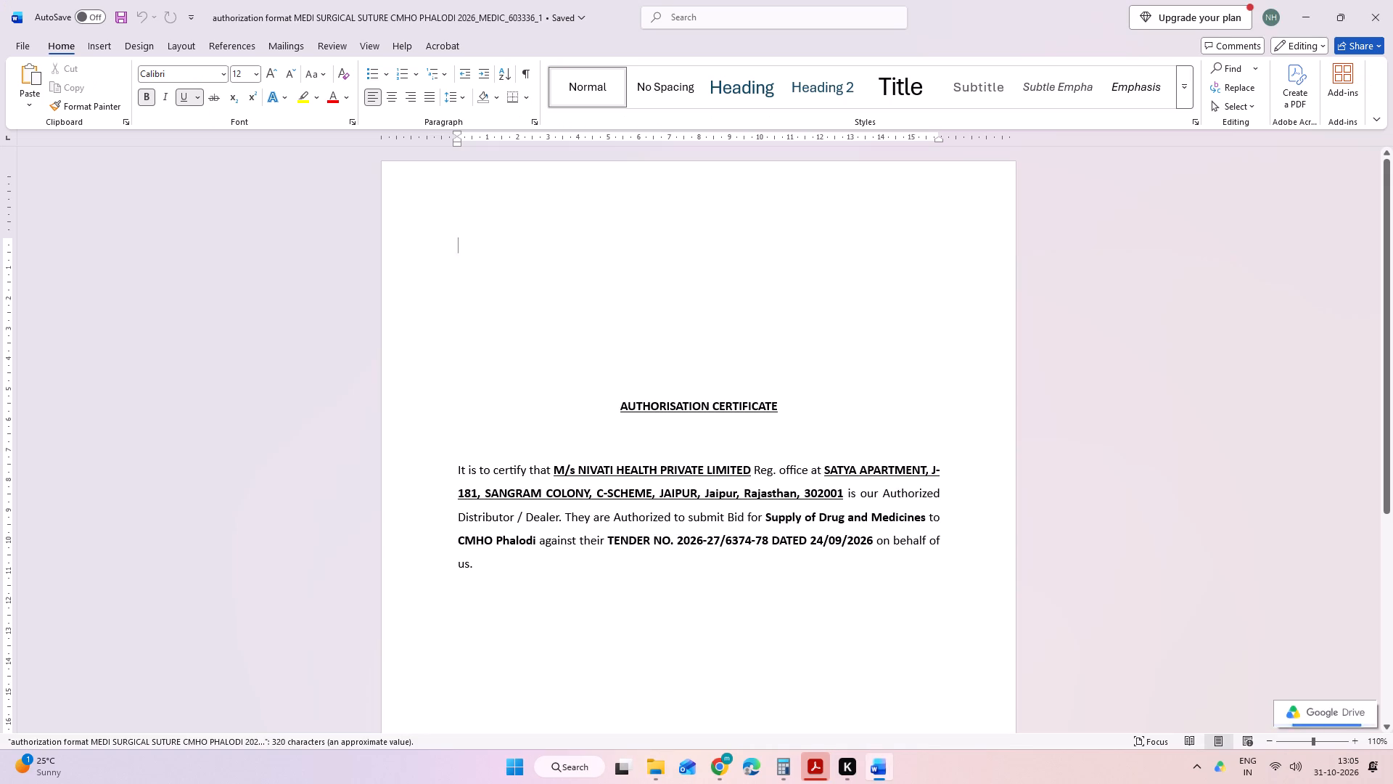
Copy the entire authorisation certificate, add page breaks after it, and paste the copy onto a new page.
scroll(982, 520, "down", 1)
scroll(957, 439, "up", 3)
key("ctrl+a")
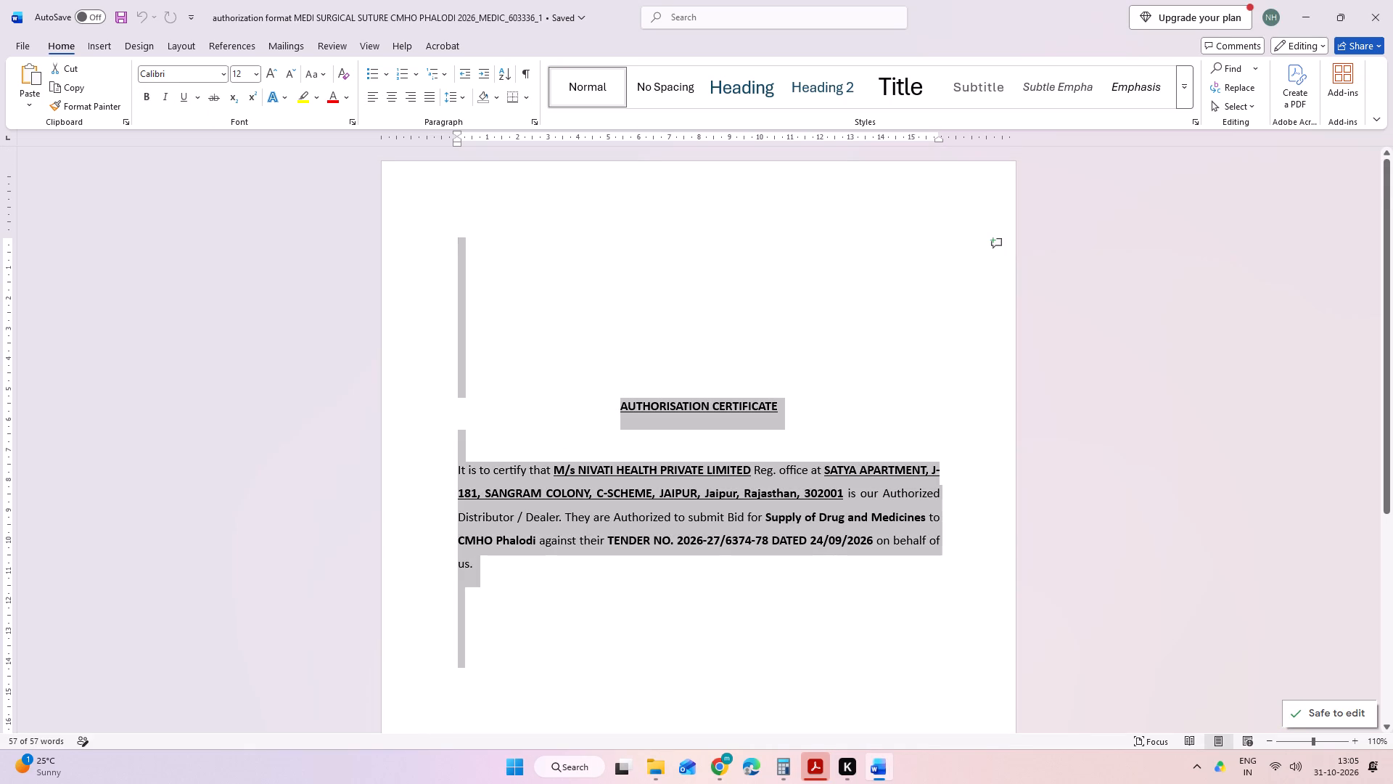
key("ctrl+c")
left_click(1180, 470)
double_click(754, 185)
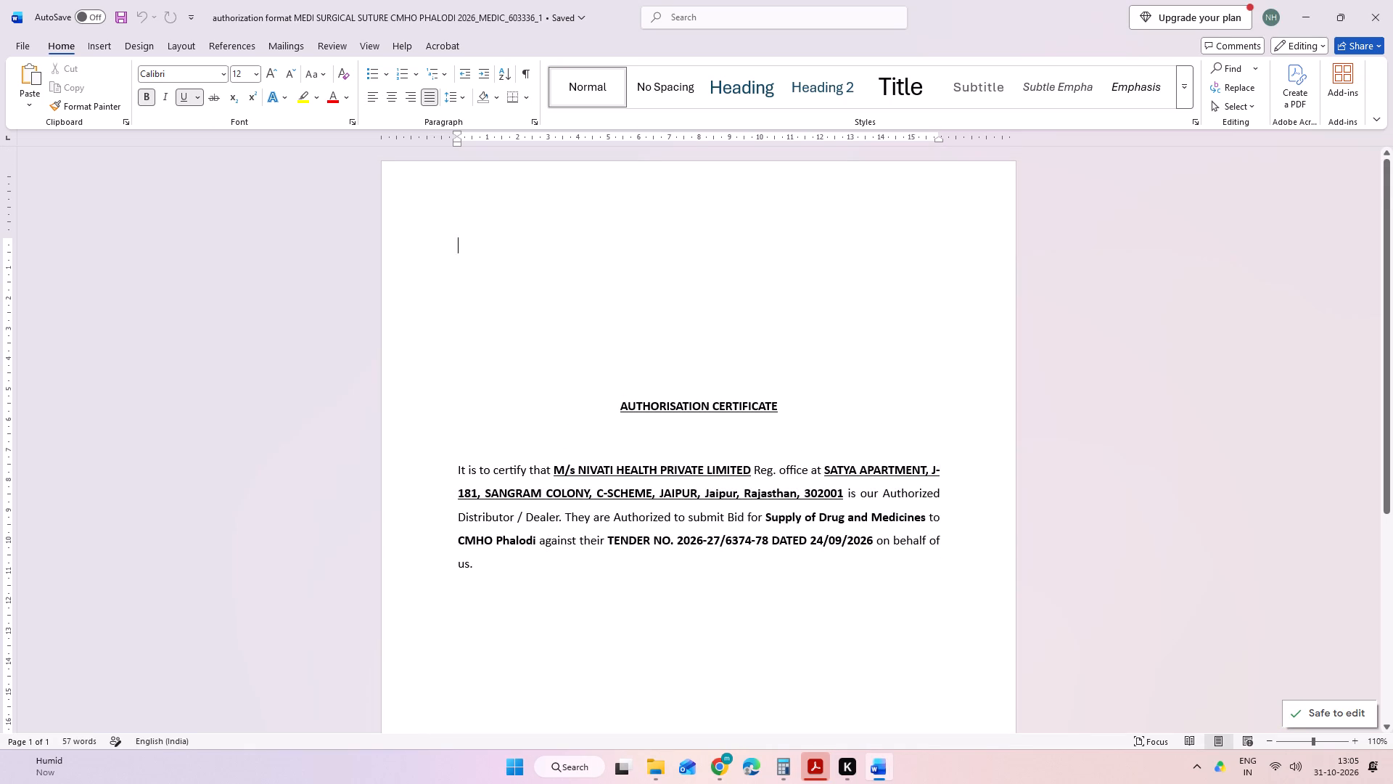
double_click(1074, 270)
scroll(1083, 375, "down", 2)
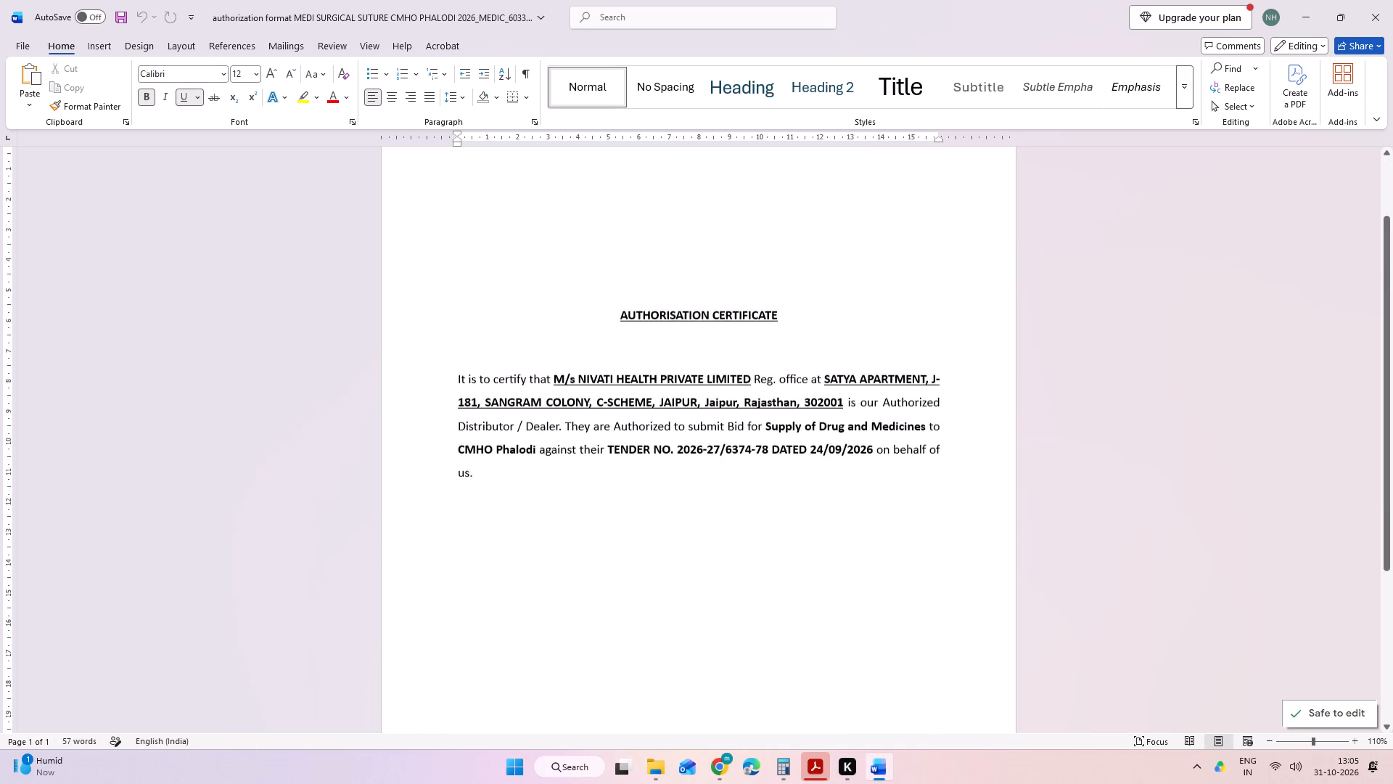
scroll(1083, 380, "down", 2)
left_click(1148, 499)
key("ctrl+Return")
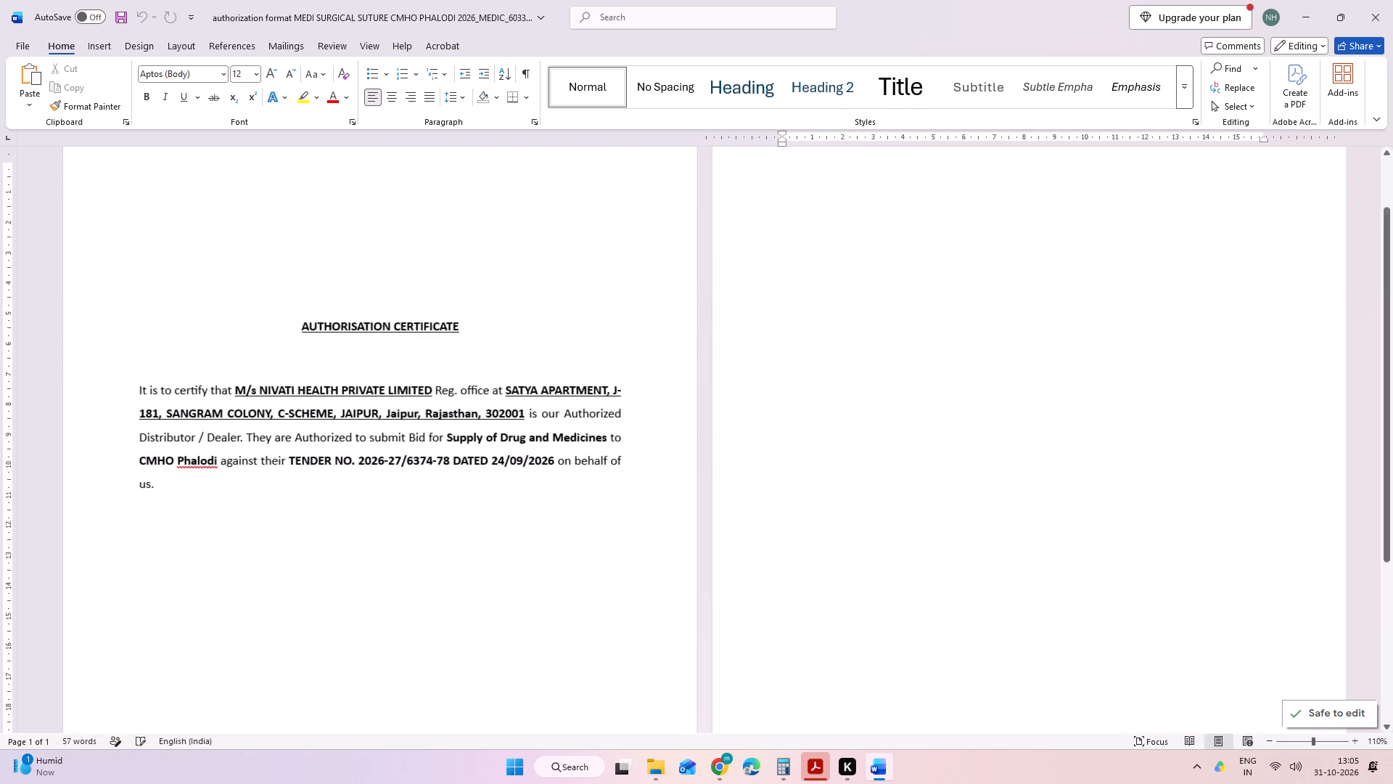
key("ctrl+Return")
key("ctrl+Return")
scroll(1148, 499, "up", 8)
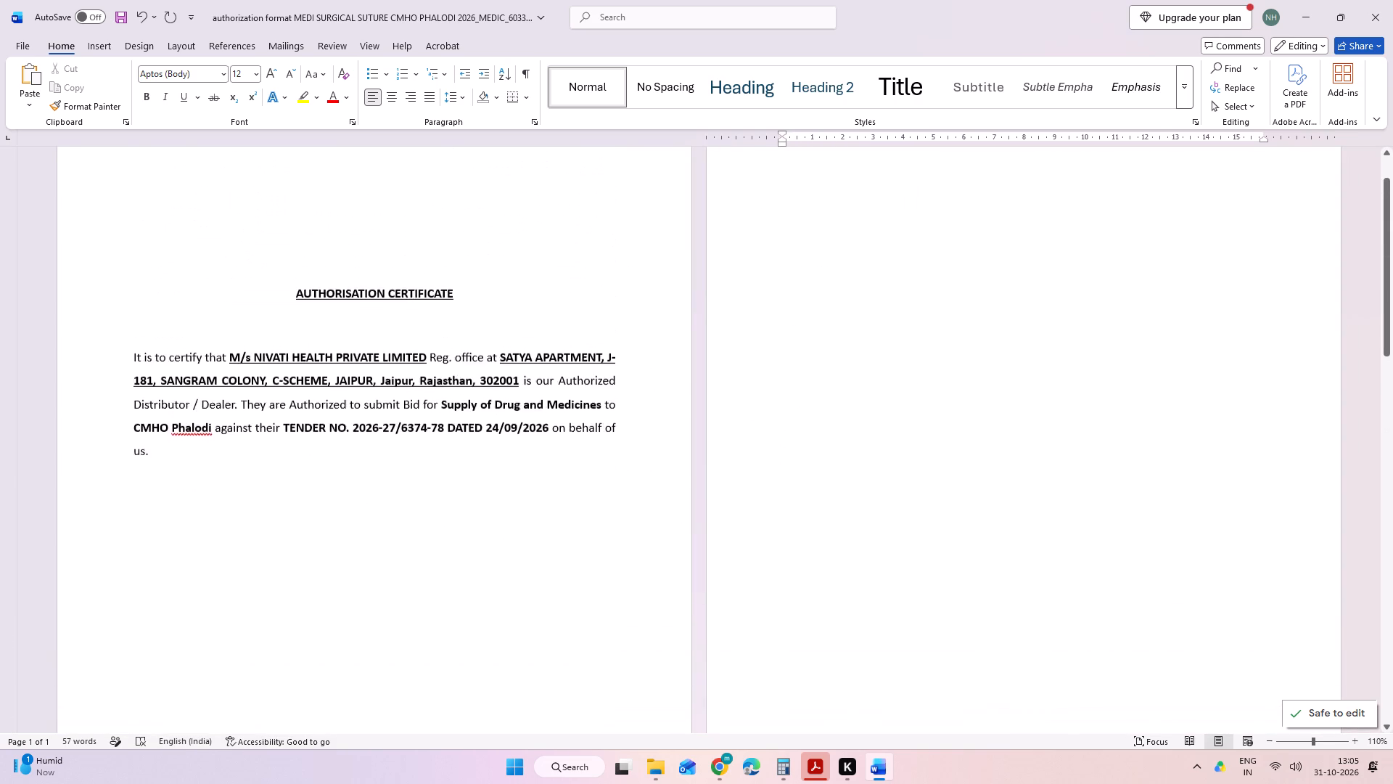
left_click(1148, 499)
key("ctrl+v")
Delete the surplus page breaks so the second certificate directly follows the first on page 2.
scroll(1148, 499, "up", 1)
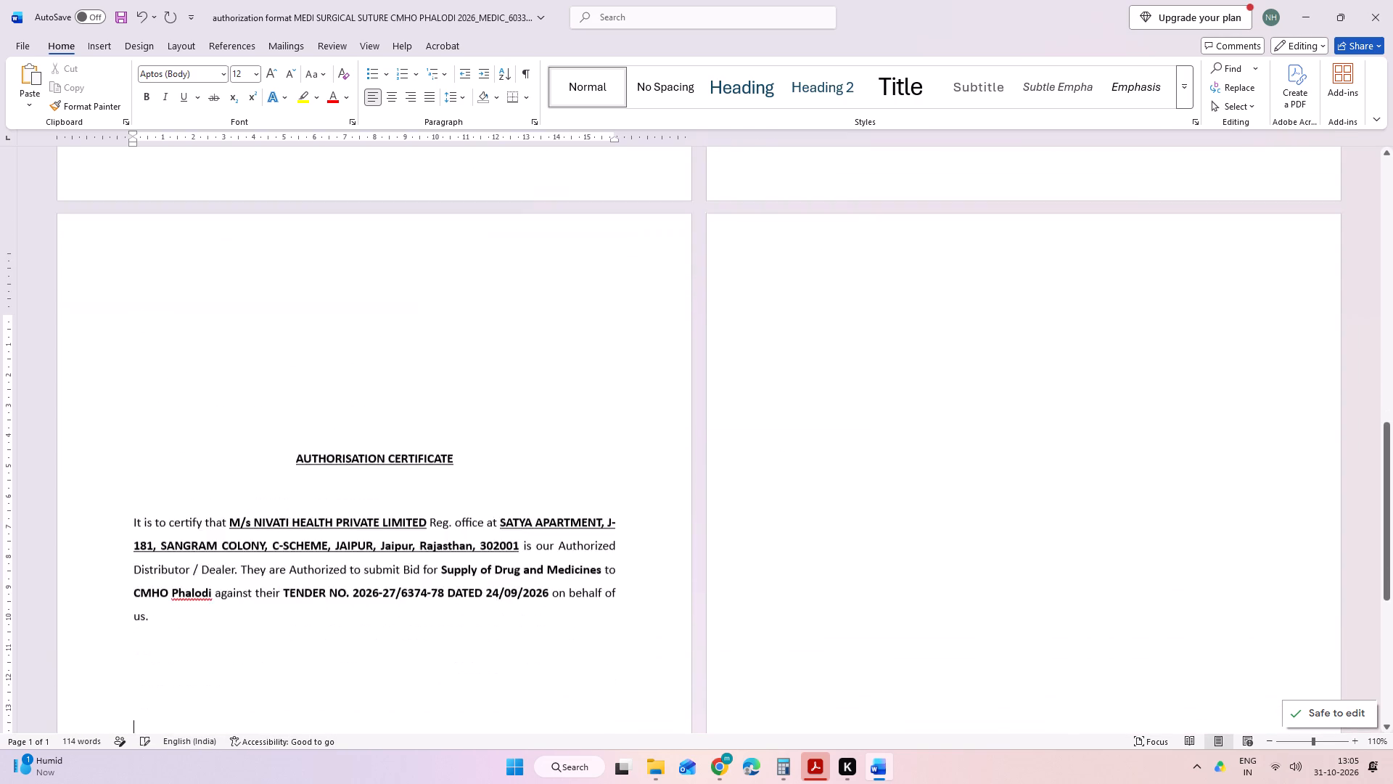
scroll(1148, 499, "up", 2)
left_click(303, 415)
key("BackSpace")
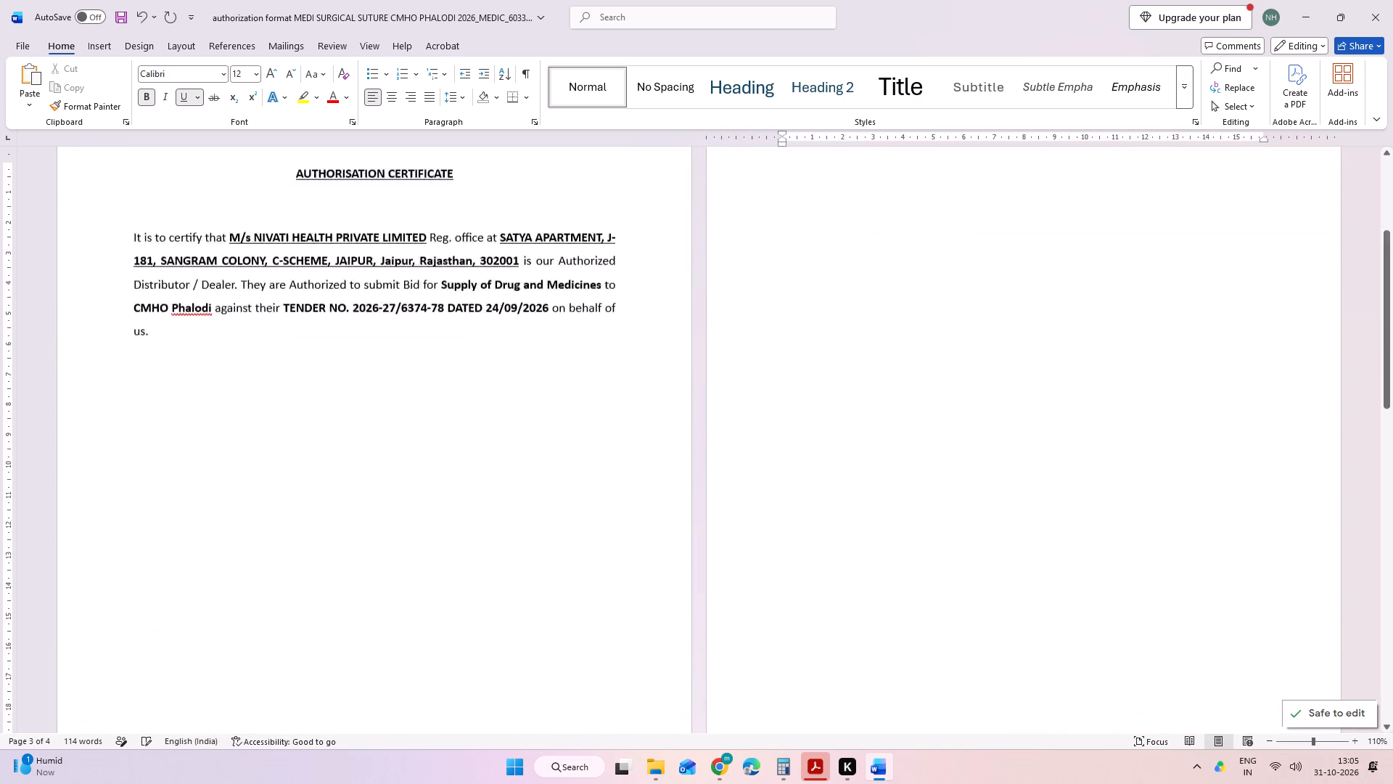
key("BackSpace")
Paste a third copy of the authorisation certificate on the blank page after the second one.
scroll(823, 450, "down", 5)
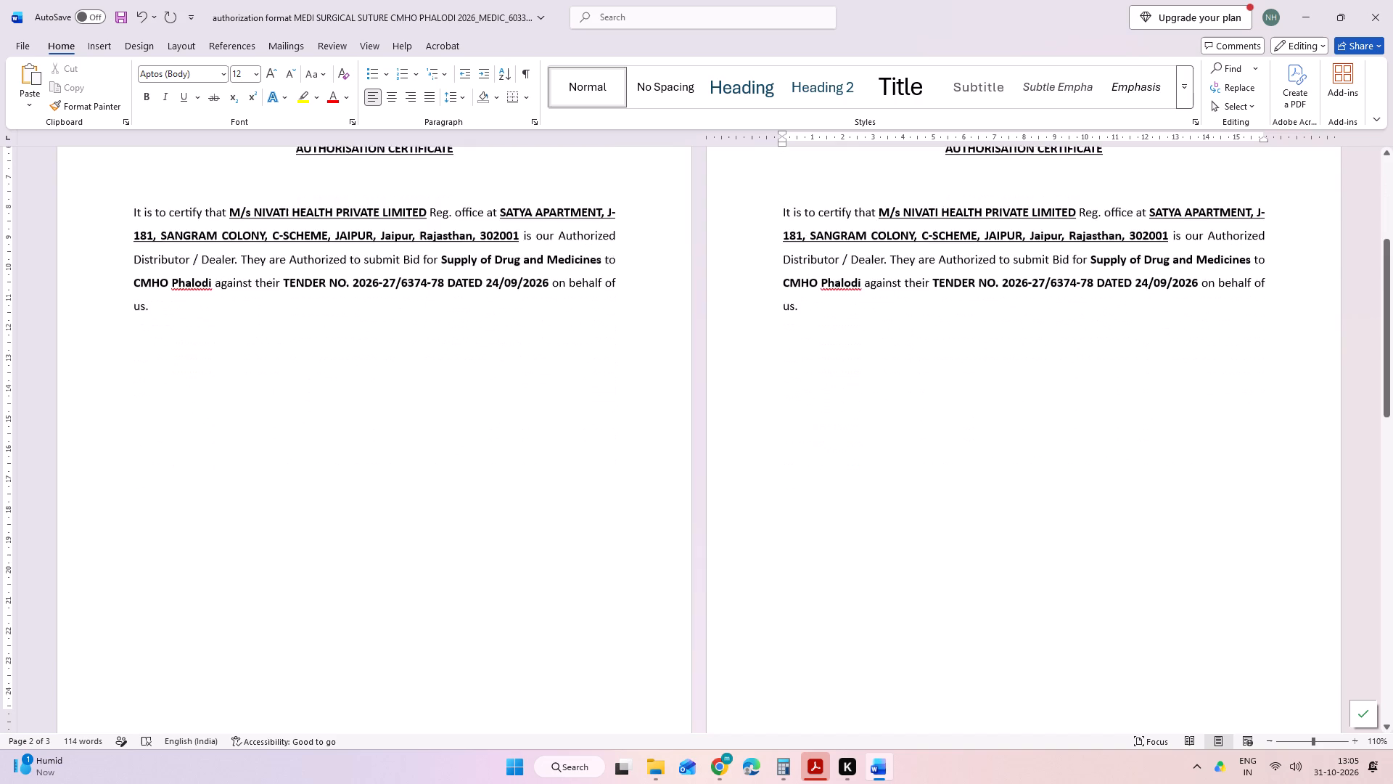
scroll(823, 450, "down", 8)
left_click(617, 550)
key("ctrl+v")
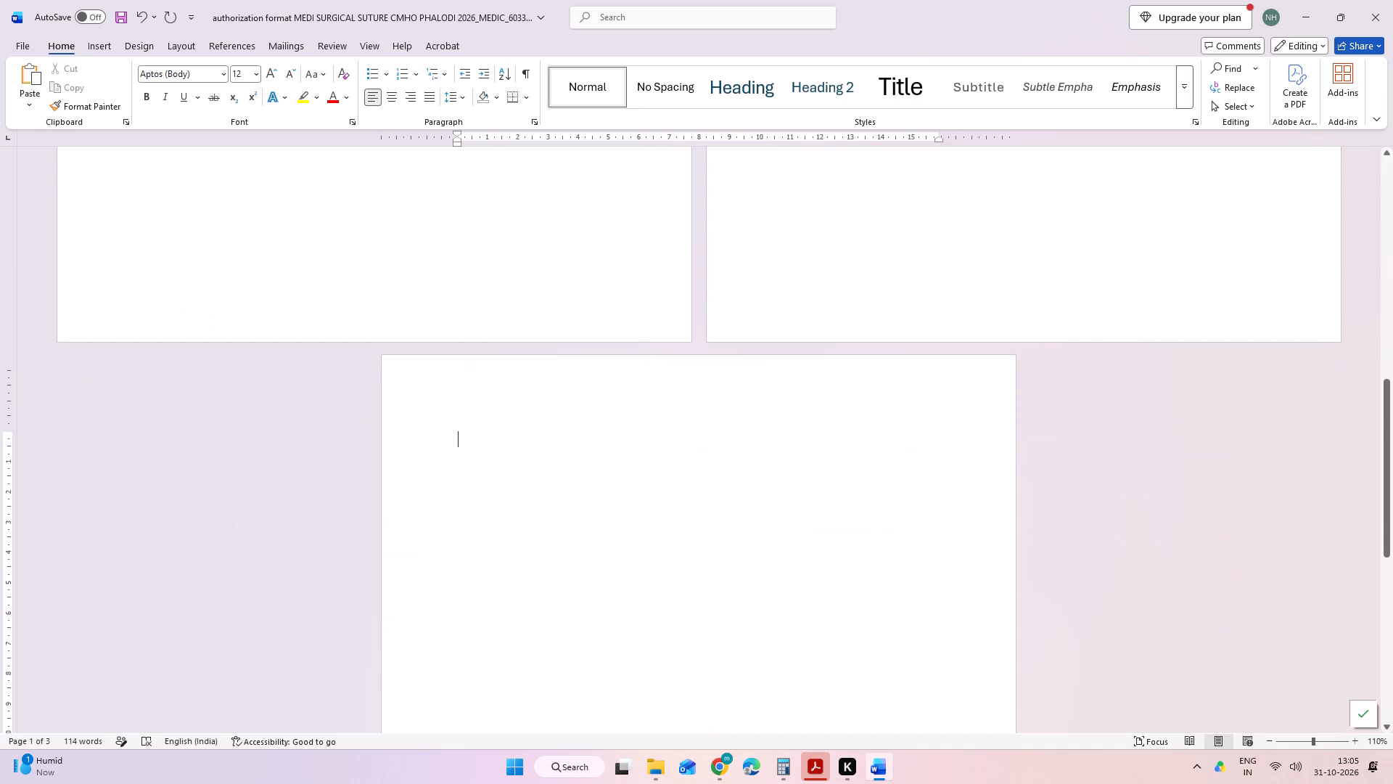
Add a page break, paste a fourth certificate on the new page, and remove the extra blank lines above its heading.
left_click(850, 650)
key("shift+Return")
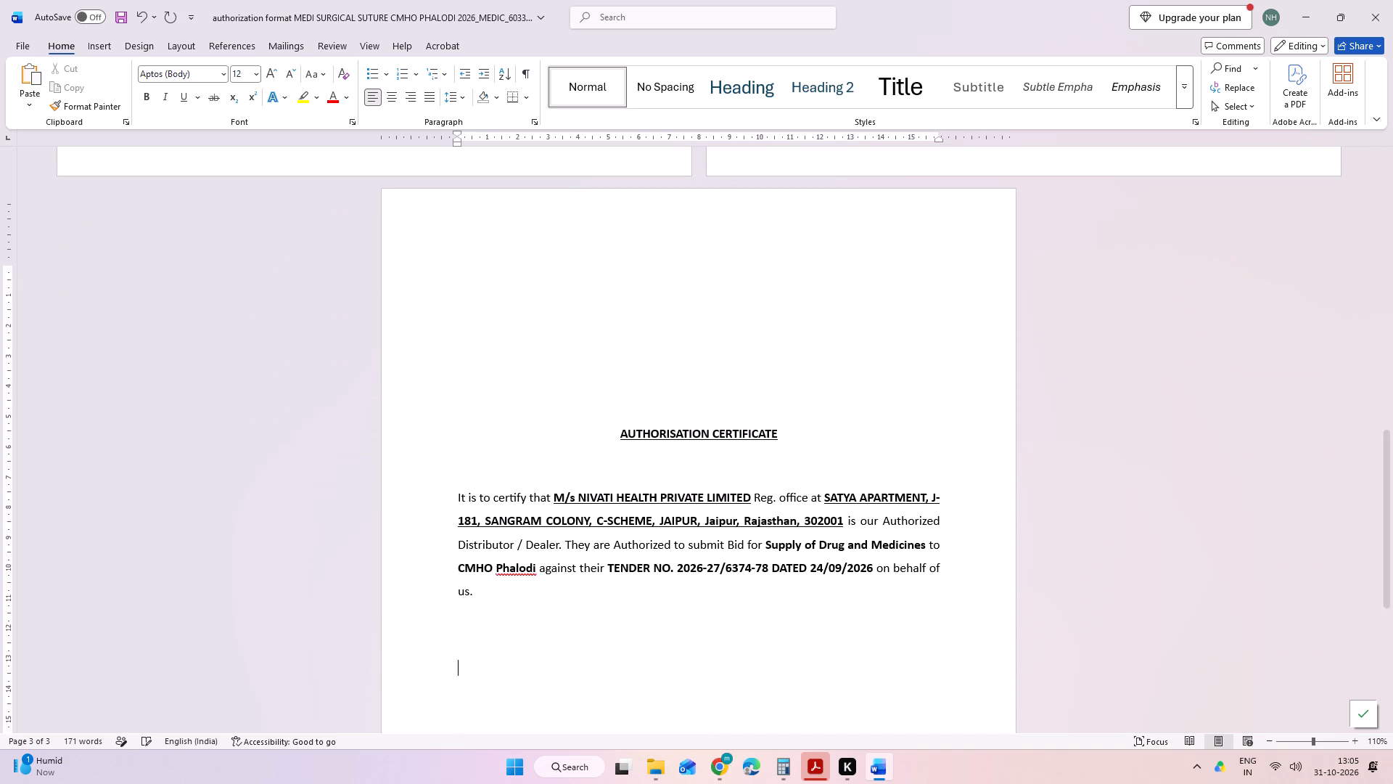
key("ctrl+Return")
left_click(835, 650)
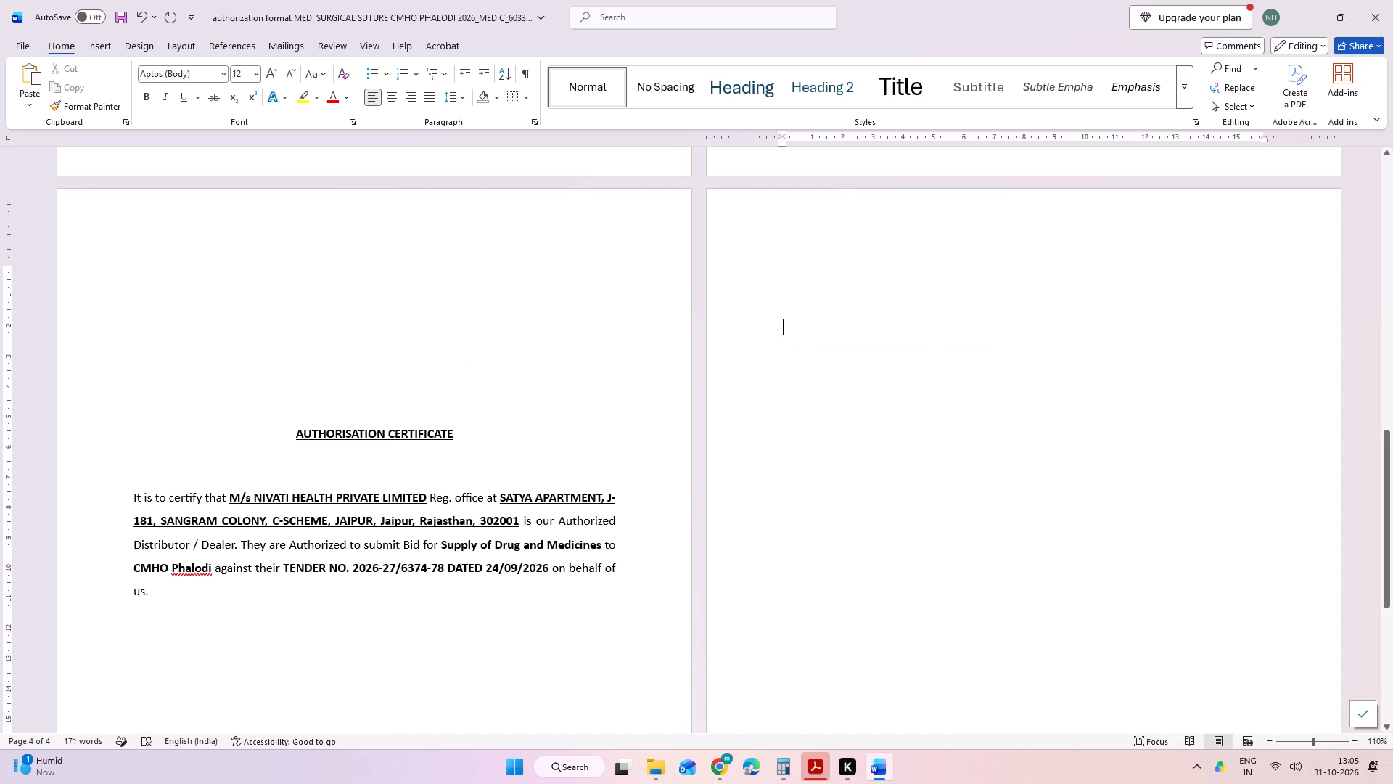
key("ctrl+v")
left_click(913, 322)
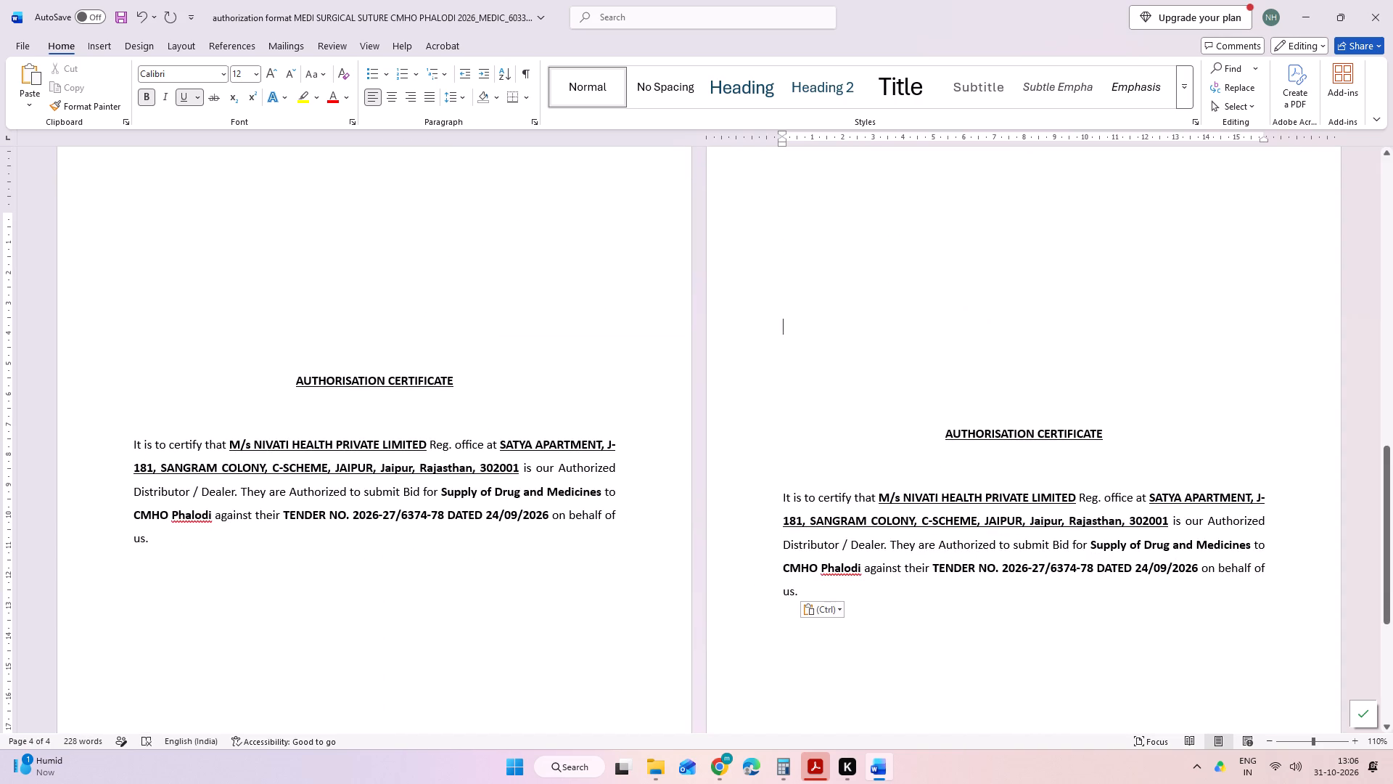
key("Delete")
key("Delete")
Search the Tenders folder for "cass" and open the ROMSON GLOSURGE CASS PDF.
key("alt+Tab")
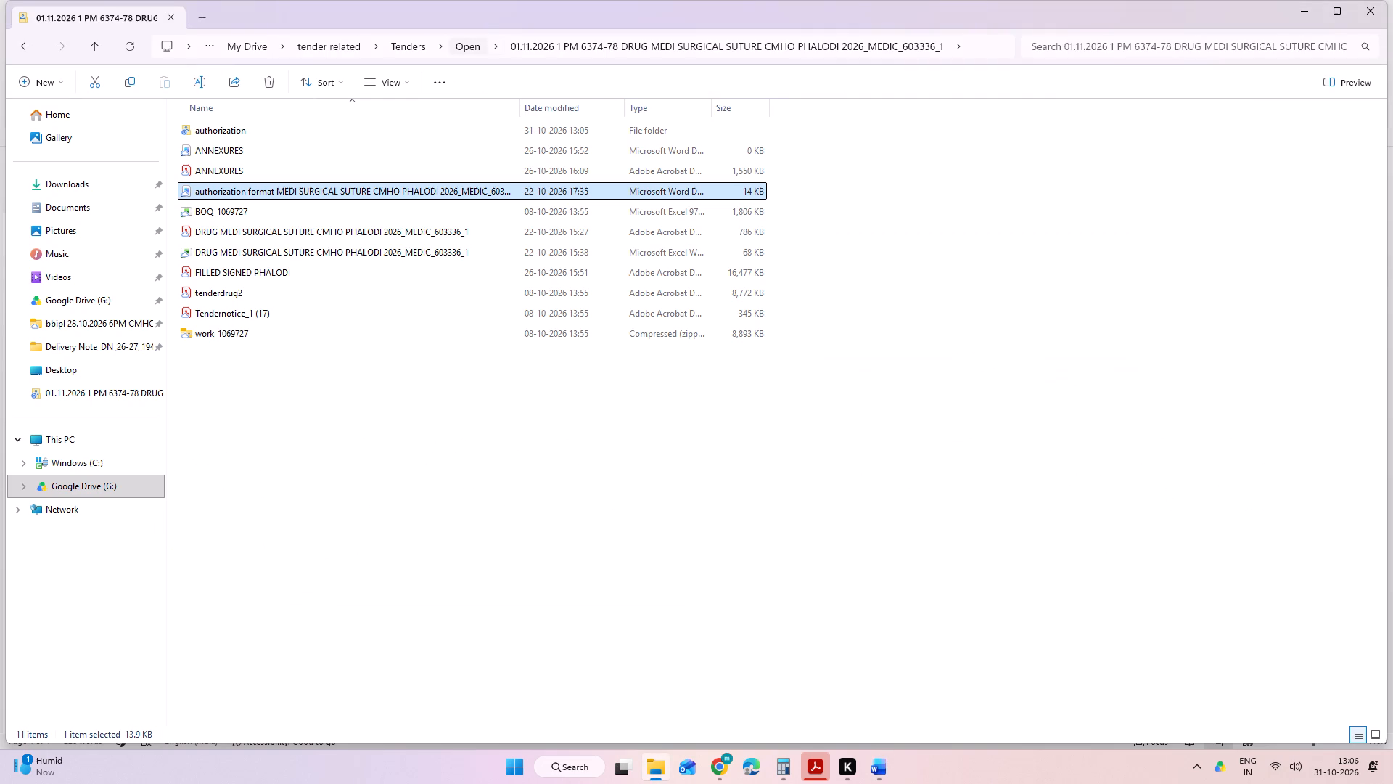
left_click(416, 48)
left_click(1147, 48)
type("cass")
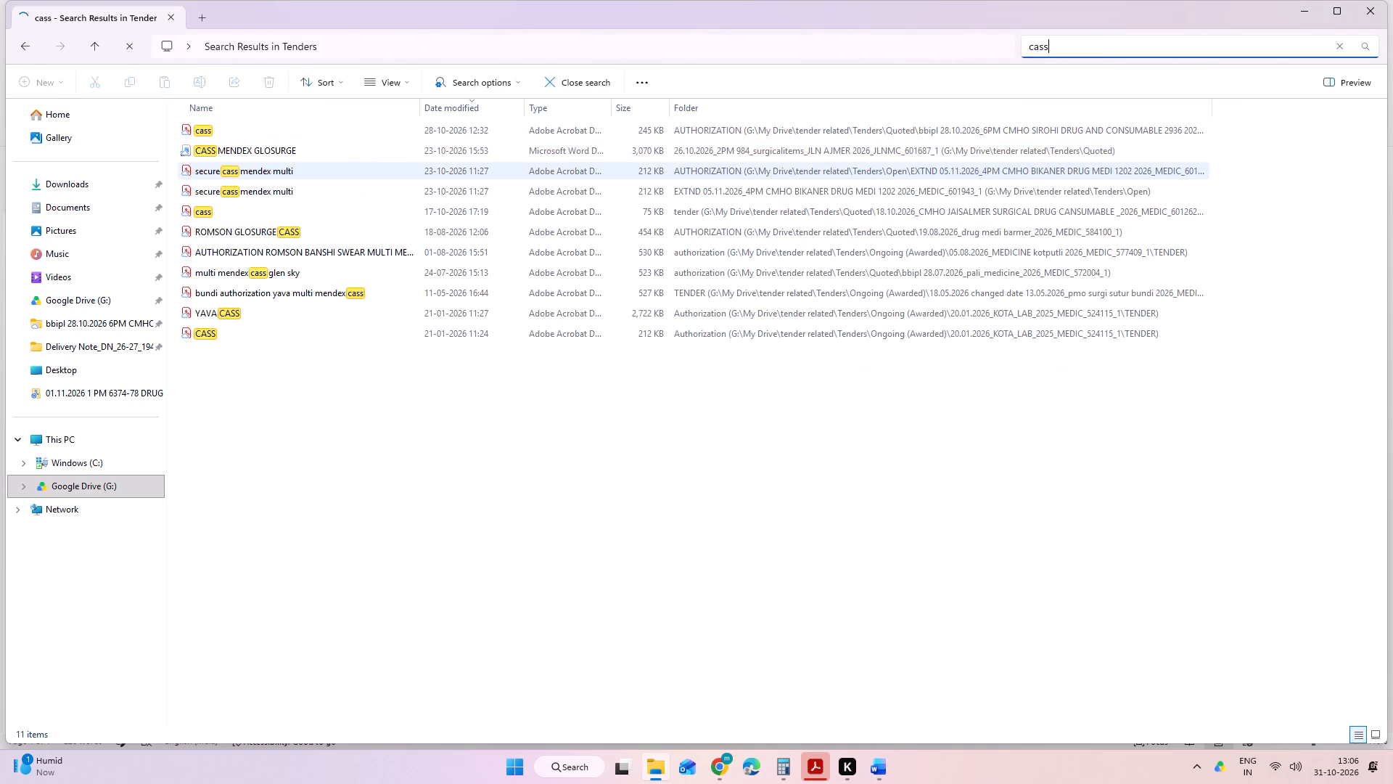
double_click(305, 237)
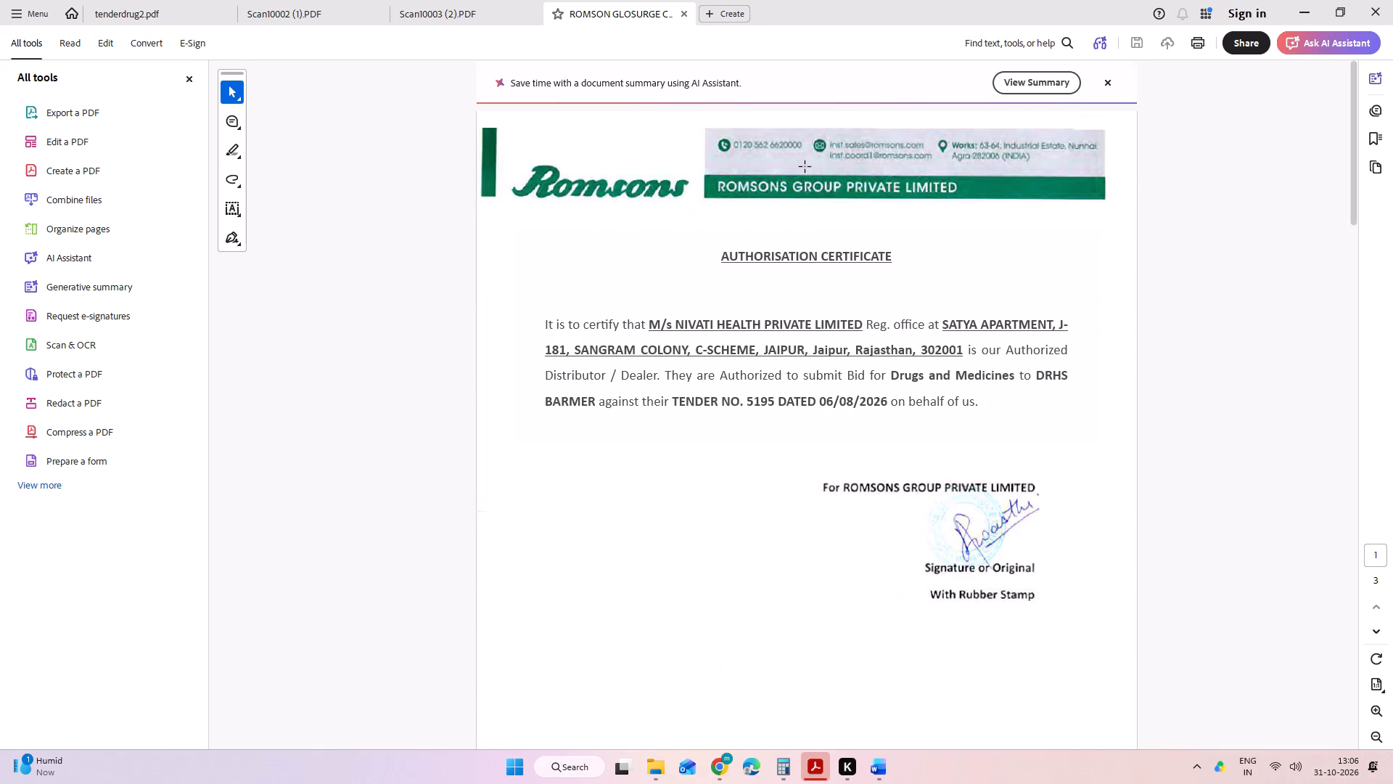
Copy the Romsons letterhead image from the PDF and paste it into the Word authorization document.
left_click(805, 167)
right_click(712, 168)
left_click(742, 181)
key("alt+Tab")
key("alt+Tab")
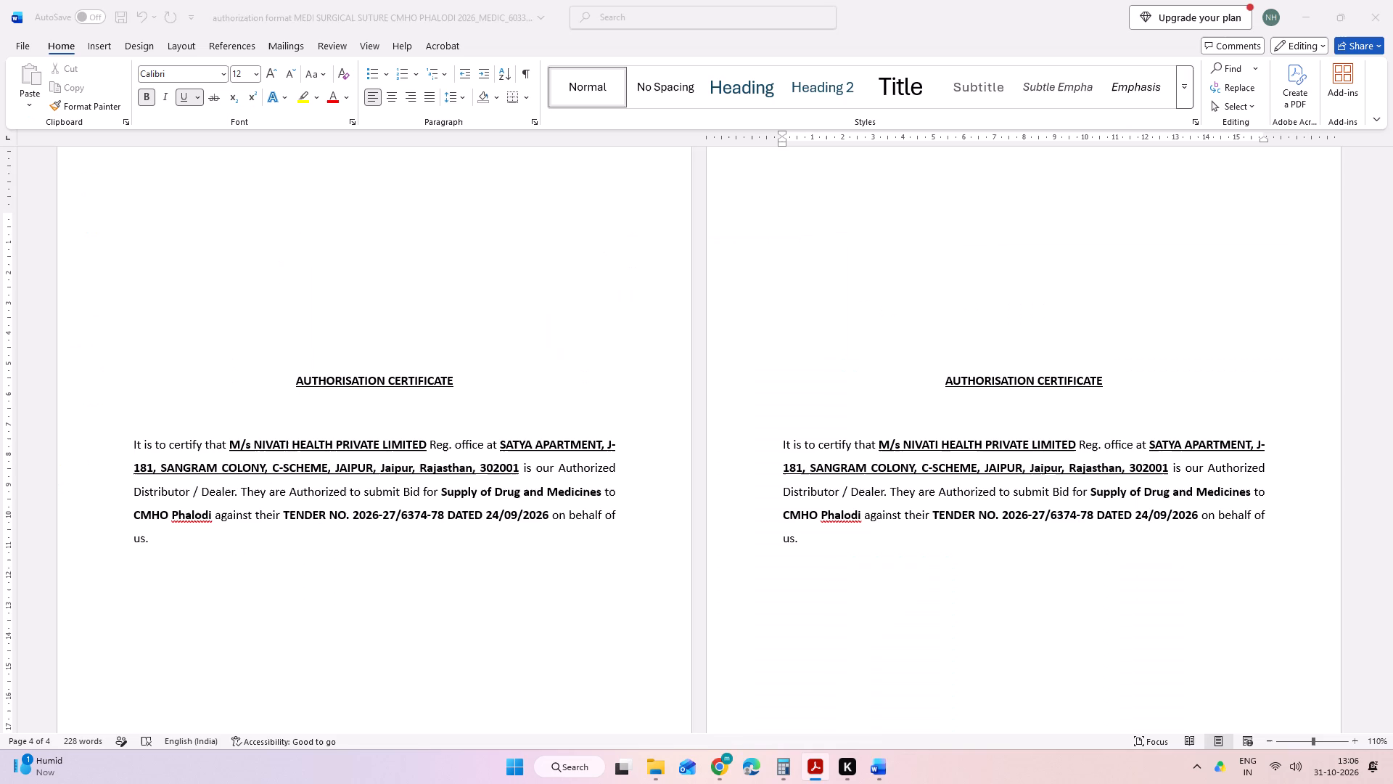
left_click(520, 215)
key("ctrl+v")
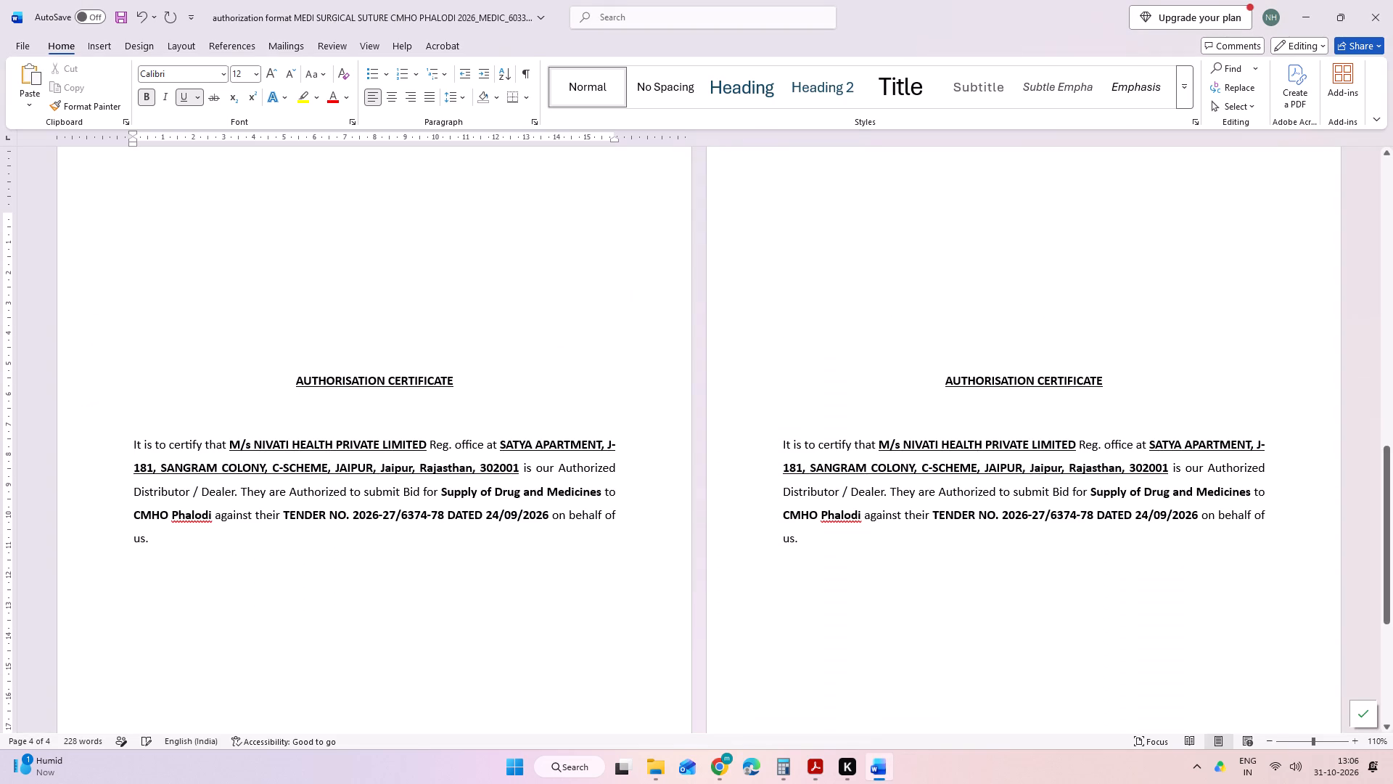
Move the Romsons letterhead picture to page 1 and enlarge it to fill the whole page.
scroll(517, 412, "up", 3)
left_click_drag(425, 455, 422, 356)
scroll(459, 423, "up", 5)
scroll(498, 571, "down", 6, "ctrl")
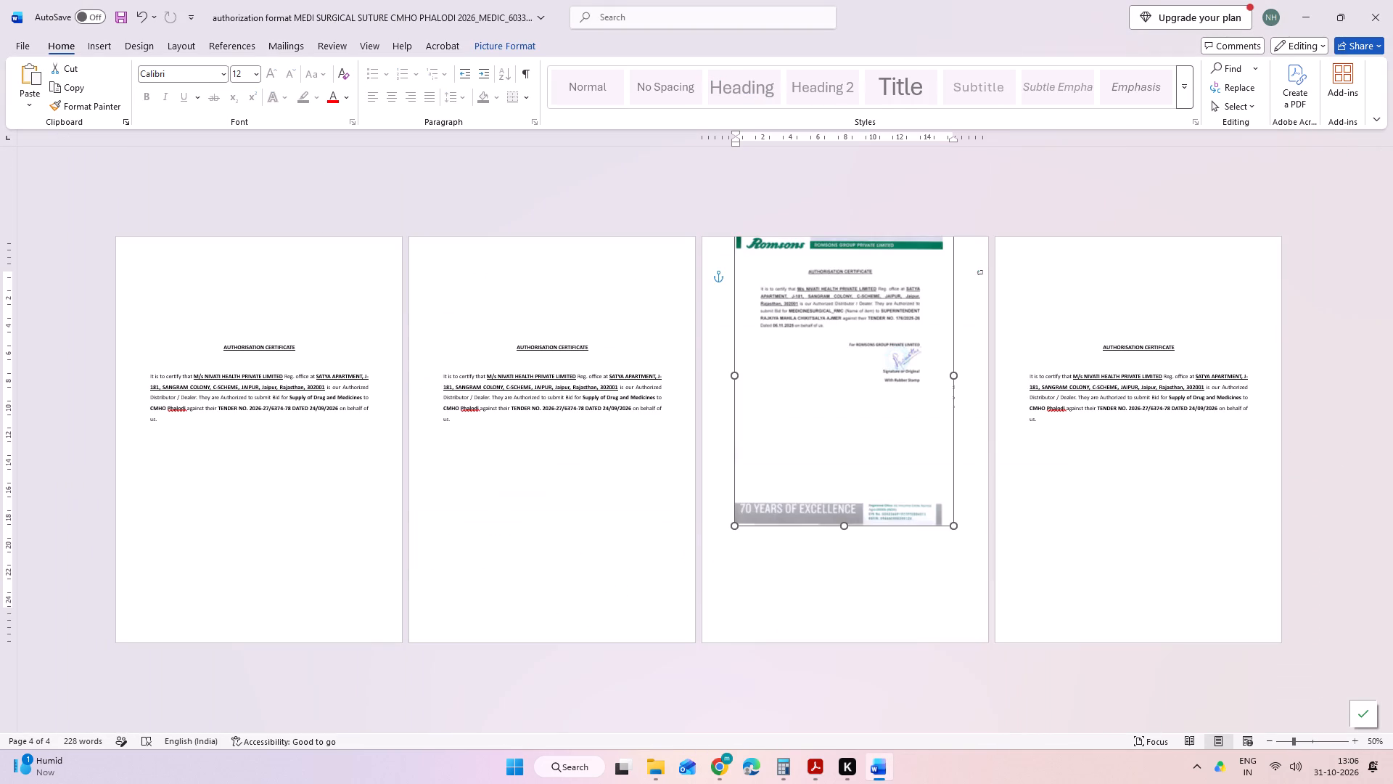
left_click_drag(828, 415, 204, 420)
scroll(359, 542, "down", 1)
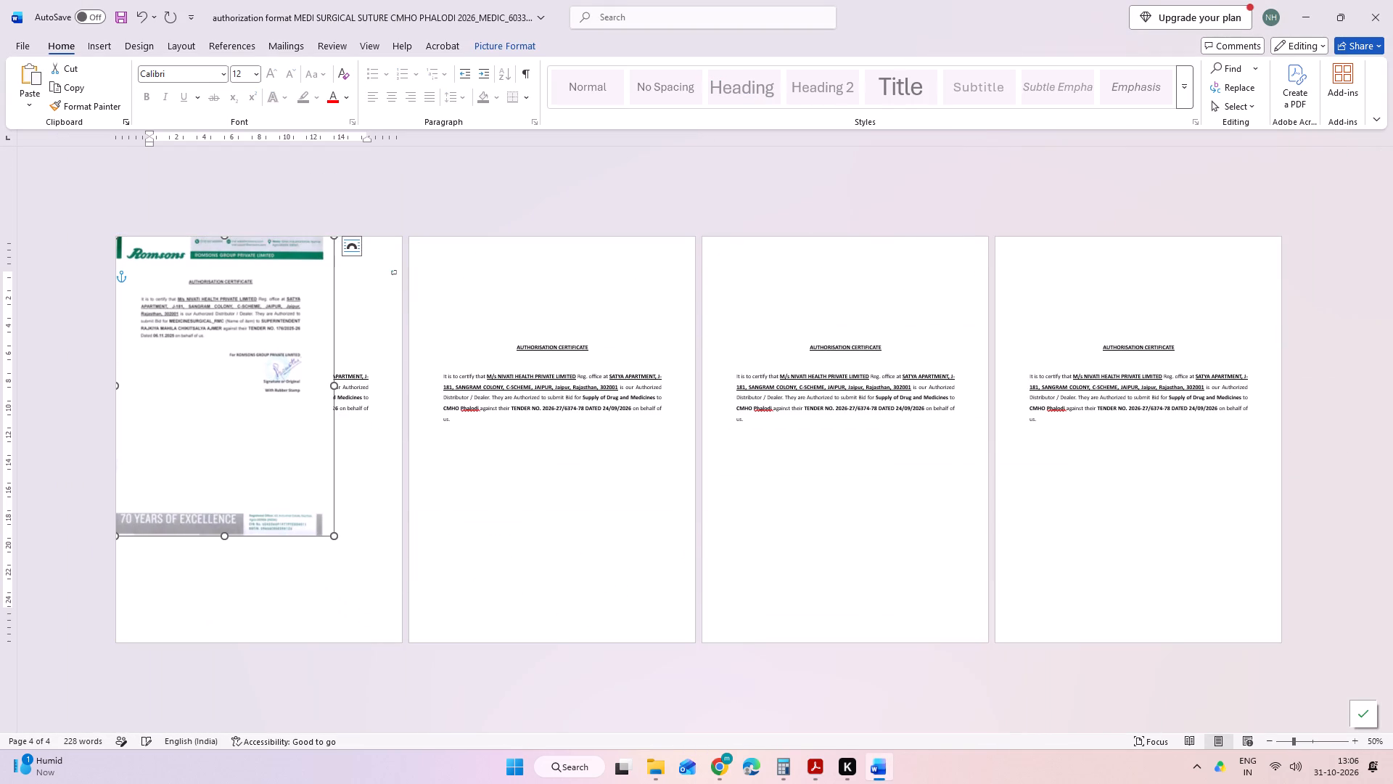
scroll(359, 542, "down", 3)
left_click_drag(334, 539, 404, 624)
left_click_drag(255, 631, 254, 648)
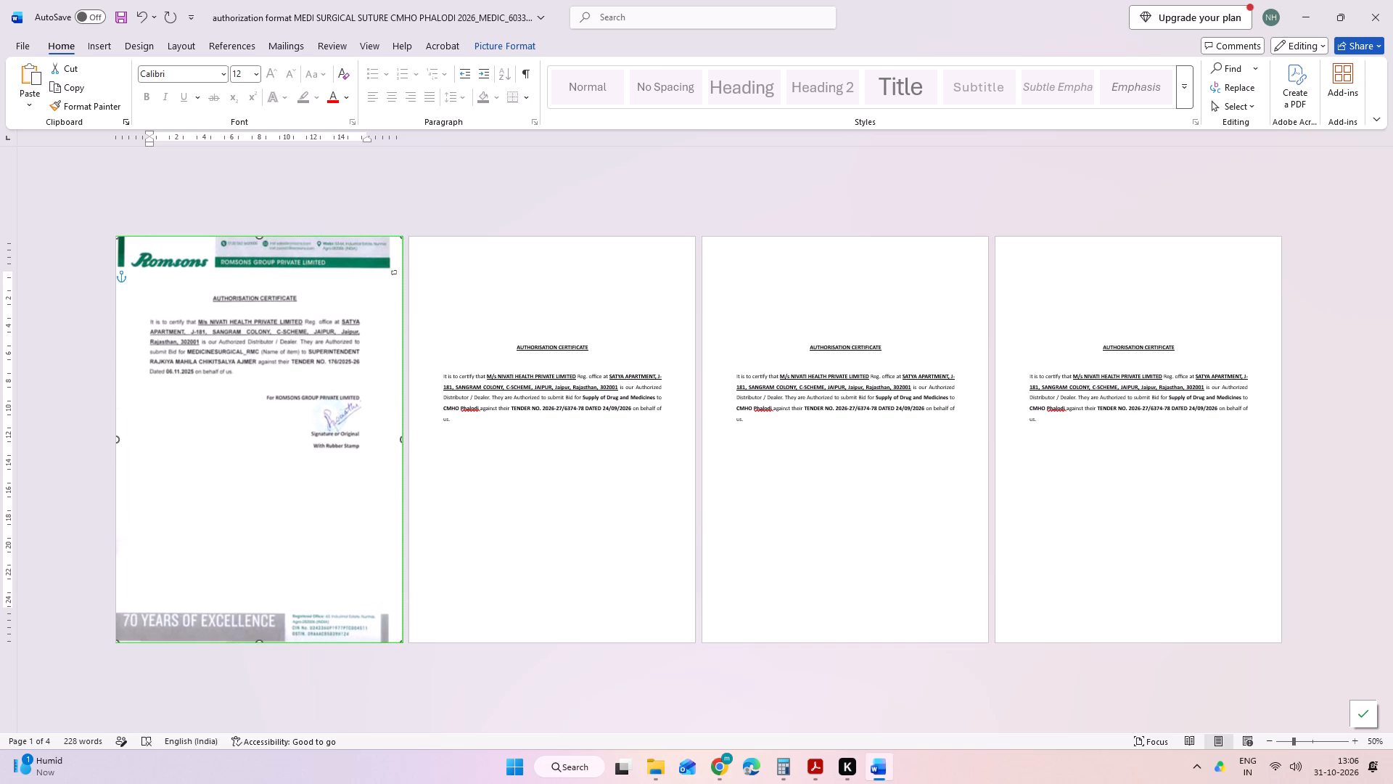
Set the Romsons letterhead picture's text wrapping so it sits behind the certificate text.
left_click(307, 460)
right_click(307, 460)
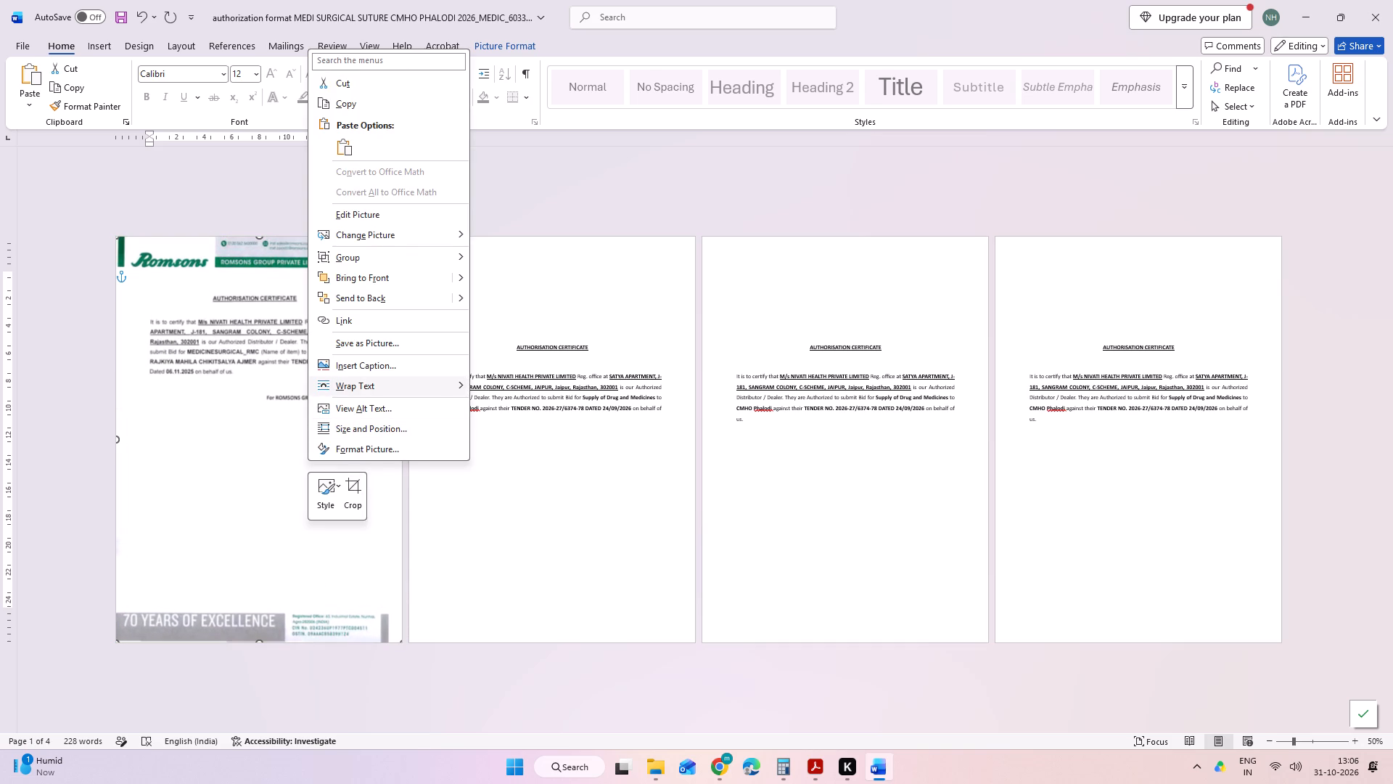
left_click(521, 490)
left_click(326, 503)
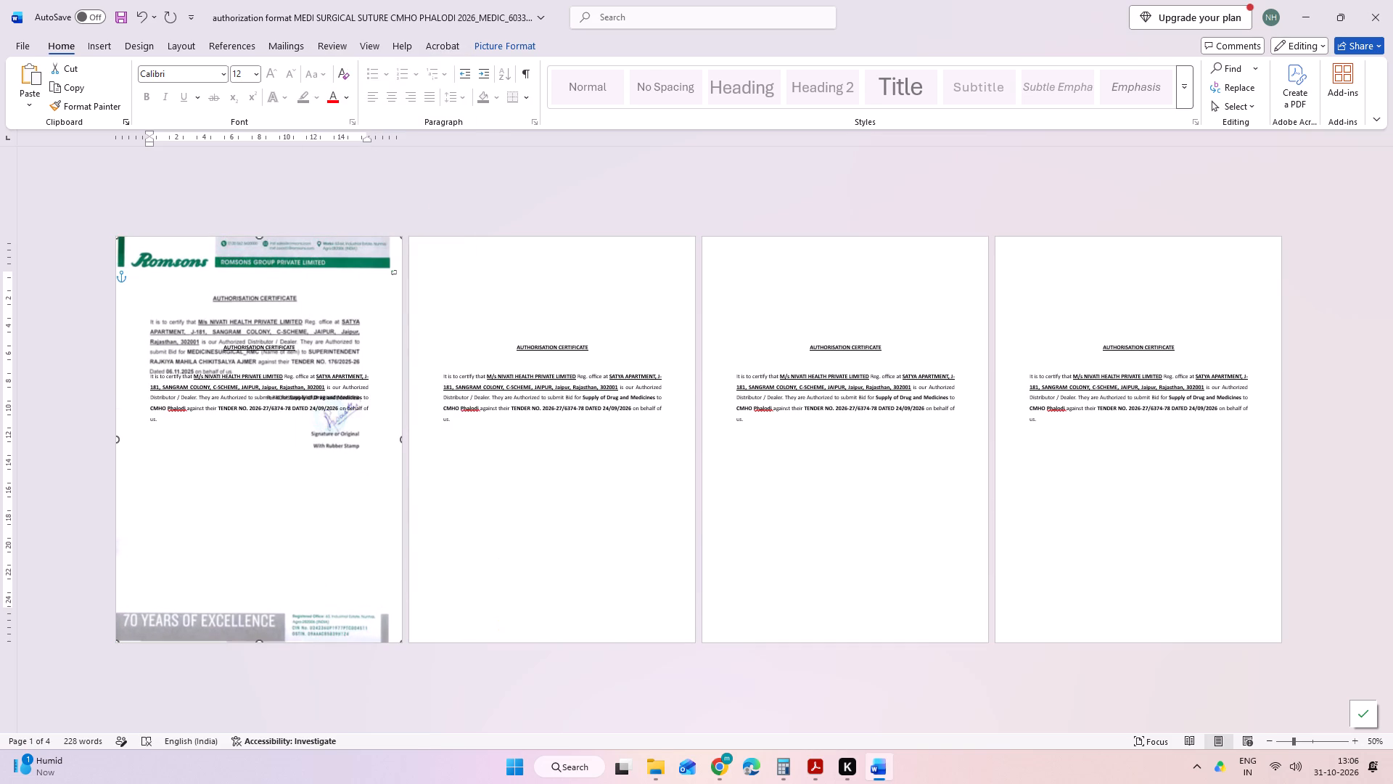
Delete three blank lines above the certificate heading on page 1 to move its text up.
left_click(271, 346)
key("Up")
key("Up")
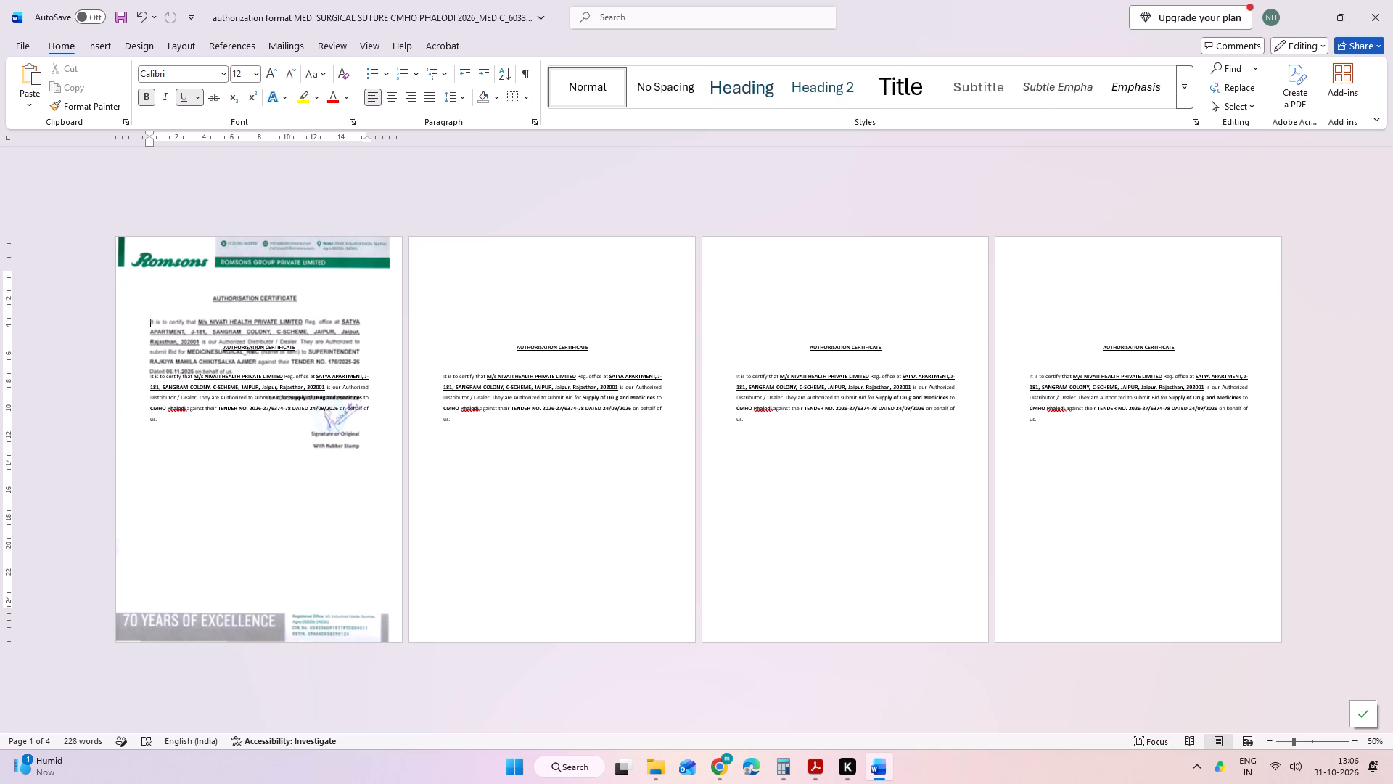
key("Up")
key("Up")
key("Delete")
key("Delete")
key("Delete")
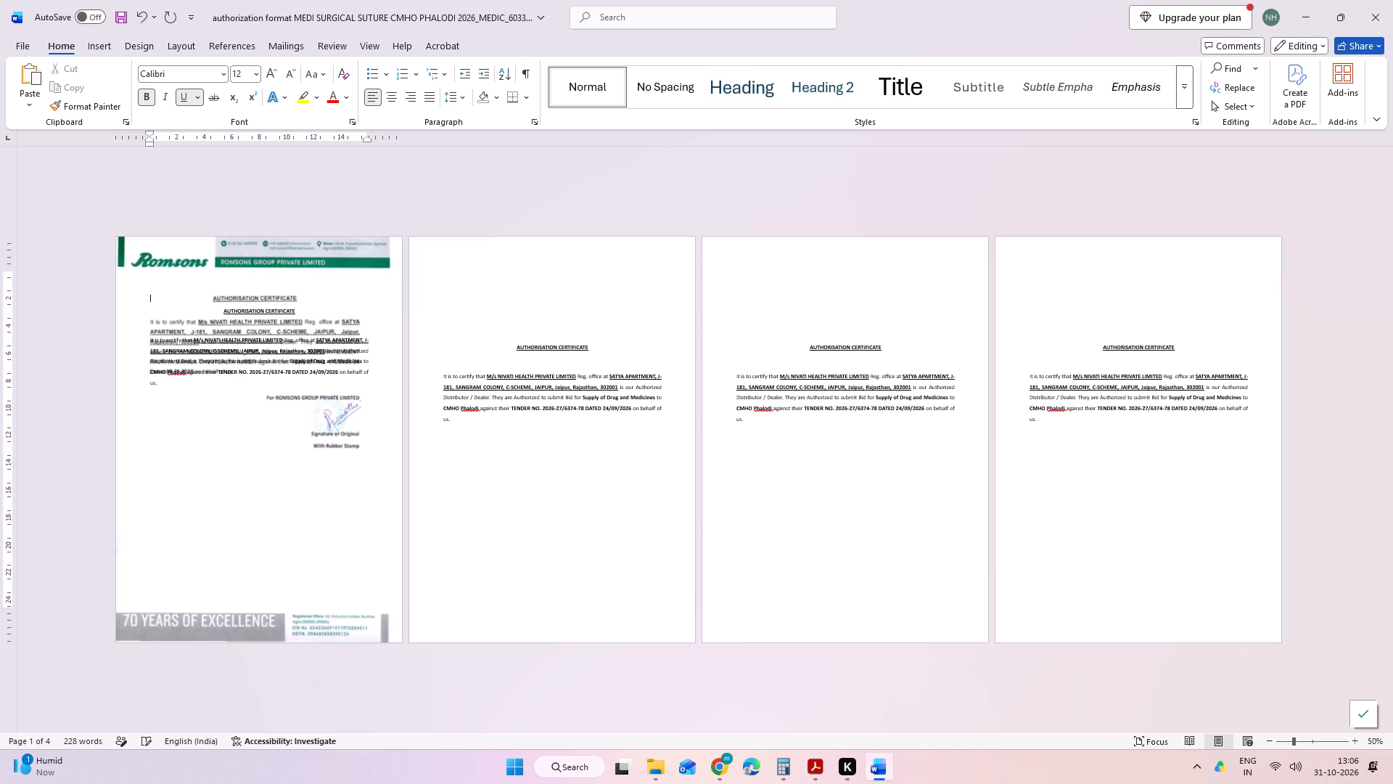
Capture a blank white area of the Romsons page as a screenshot and paste it onto page 1.
key("shift+super+s")
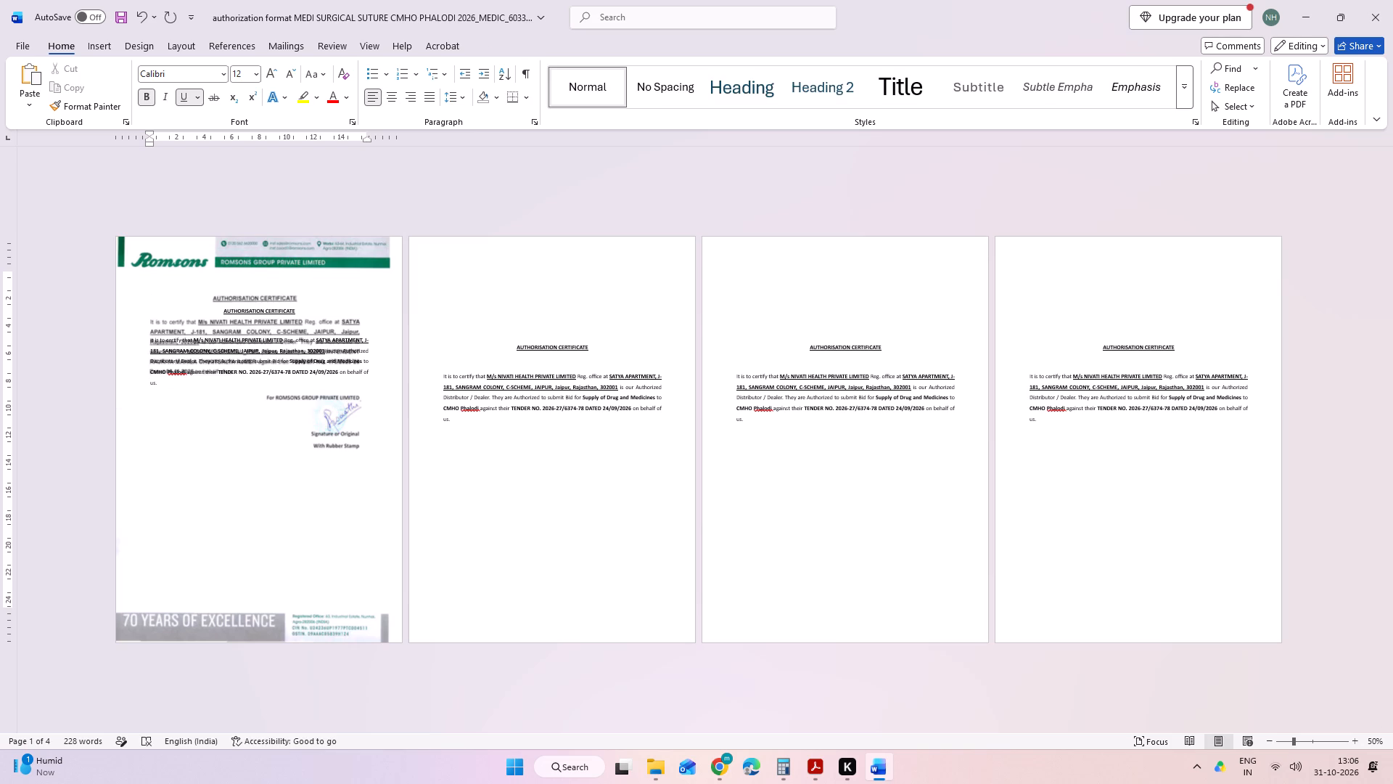
left_click_drag(184, 435, 278, 520)
key("ctrl+v")
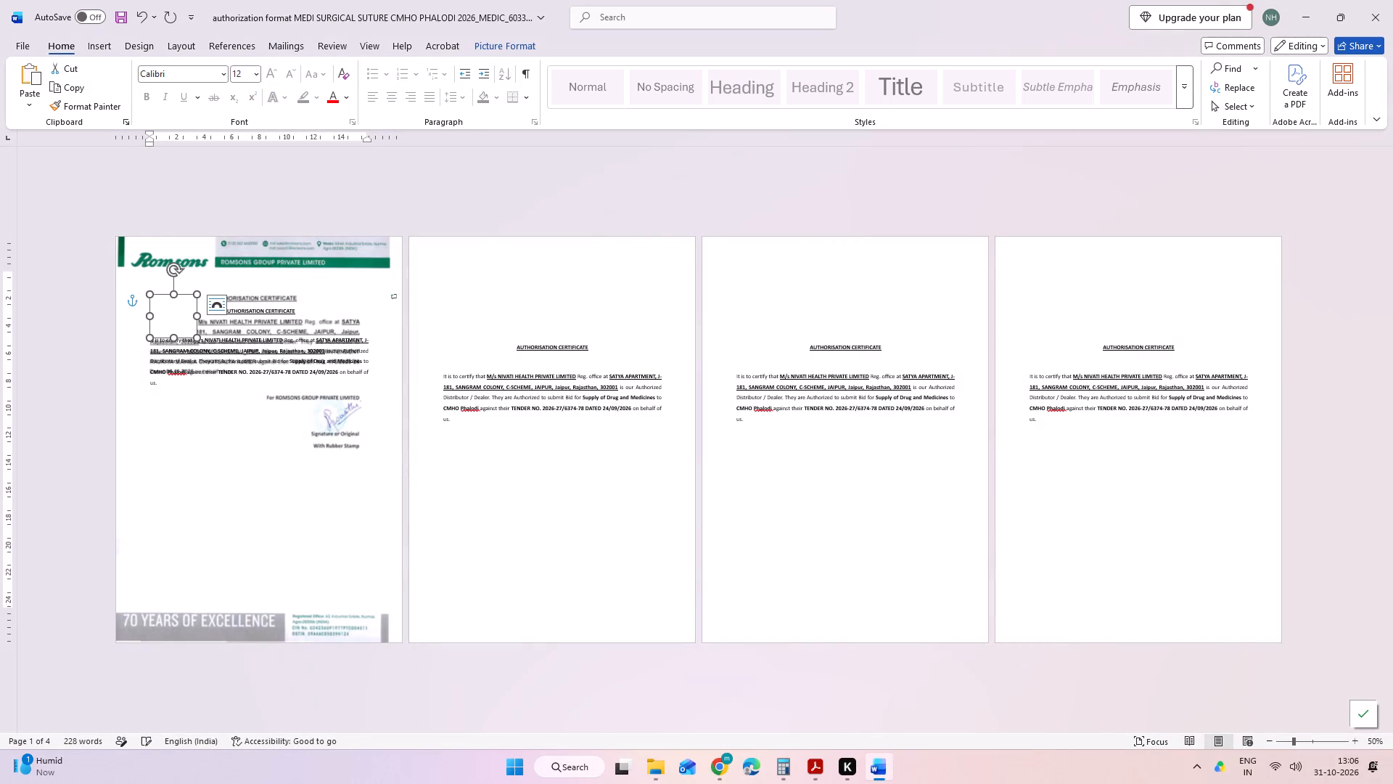
Stretch the white patch across the old certificate text, down to the signature block, and nudge it leftward.
left_click_drag(198, 316, 375, 355)
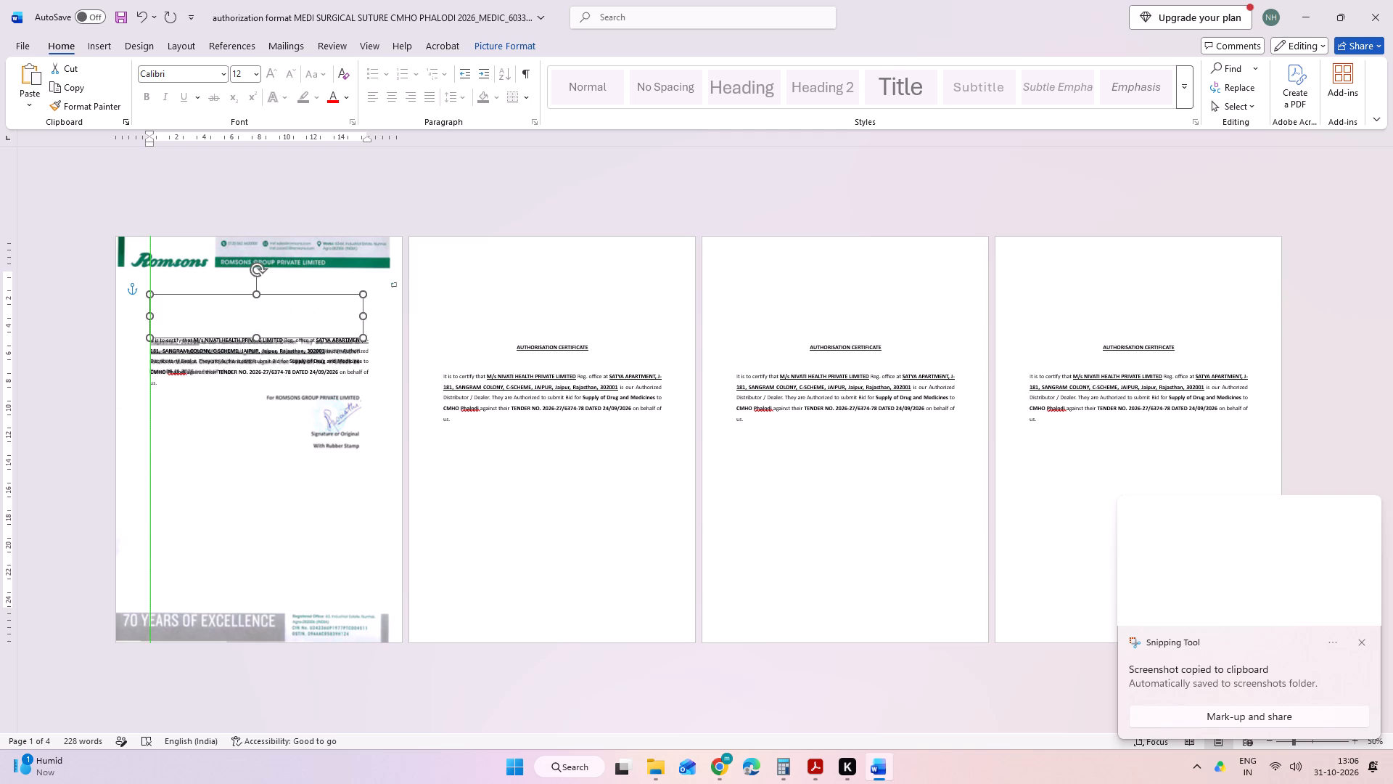
left_click_drag(375, 355, 397, 357)
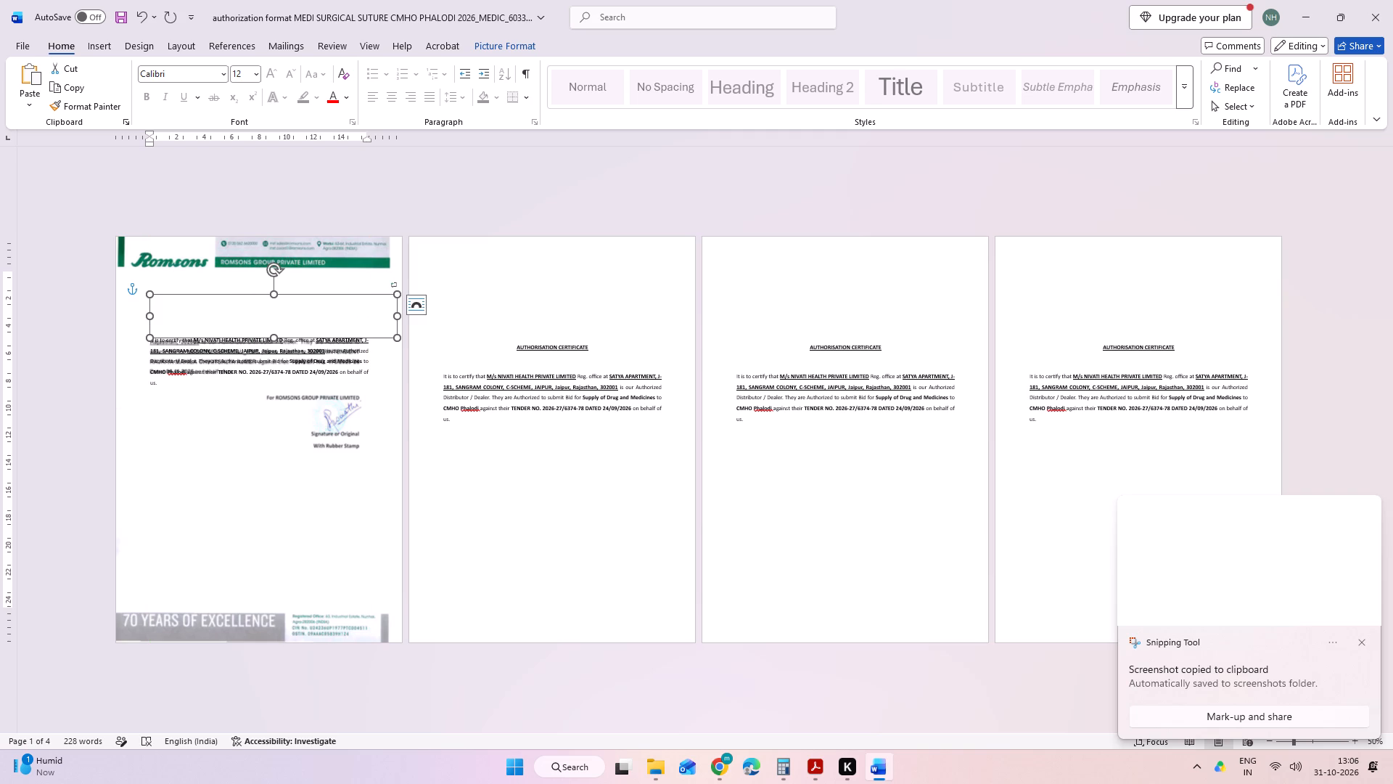
left_click_drag(276, 340, 272, 391)
key("Left")
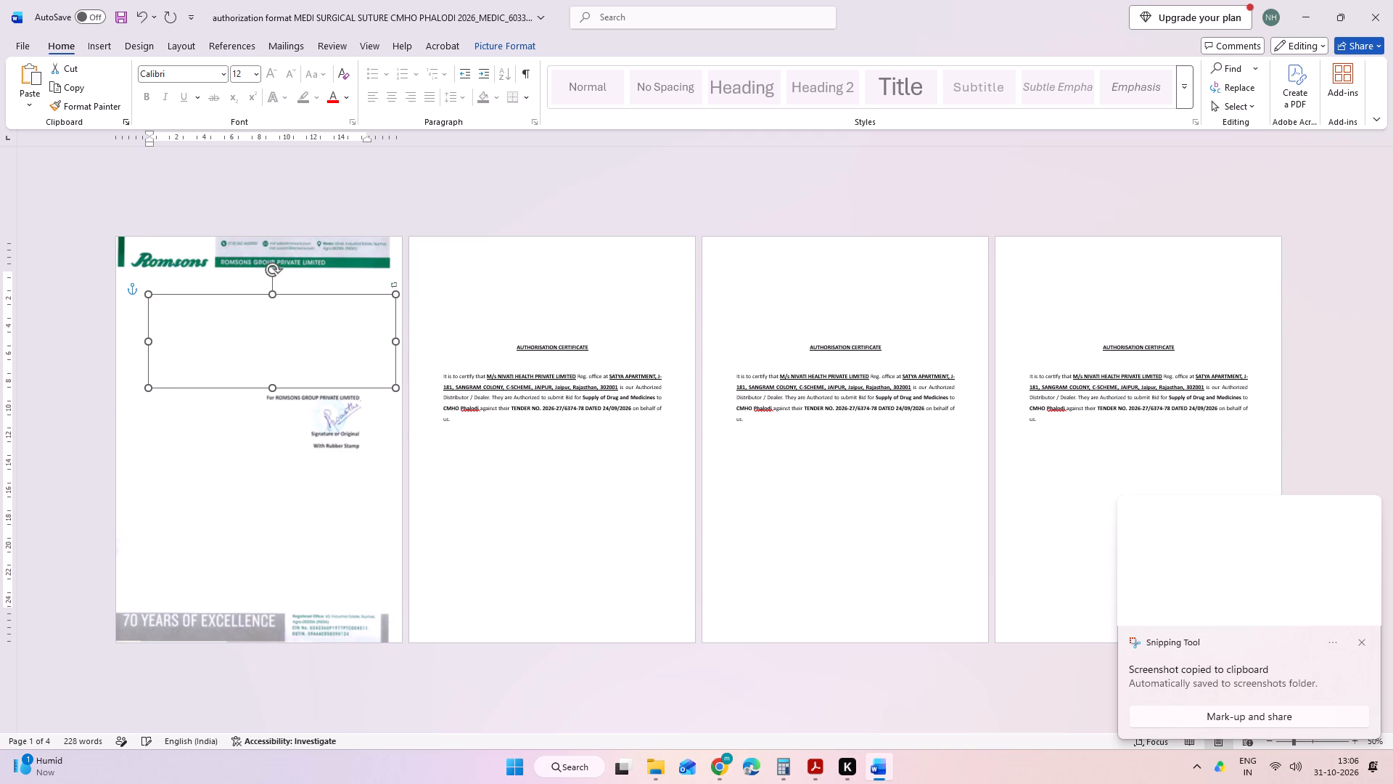
key("Left")
key("Left")
key("Left")
key("Left")
key("Left")
key("Left")
key("Left")
key("Left")
key("Left")
key("Left")
Set the white patch on the Romsons page to sit behind the certificate text.
left_click(411, 311)
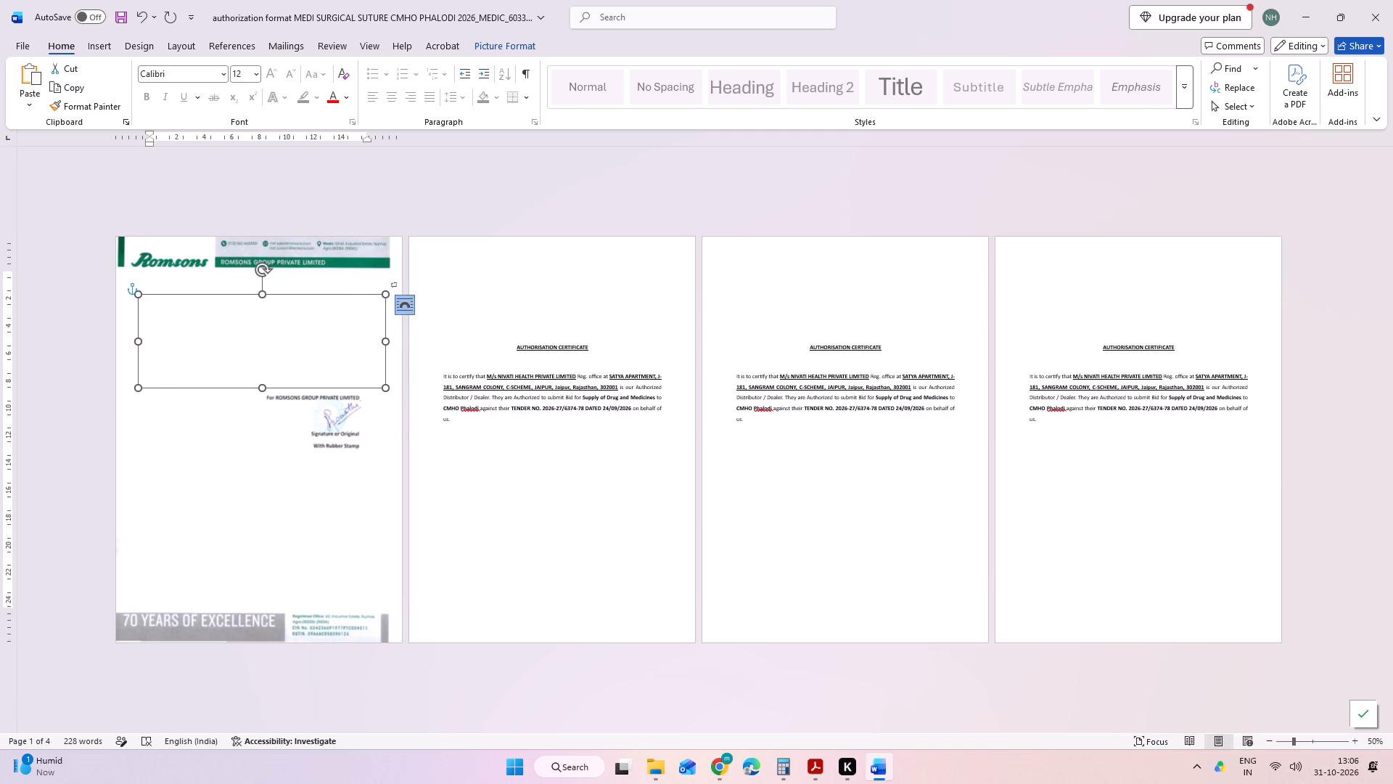
left_click(476, 438)
left_click(333, 491)
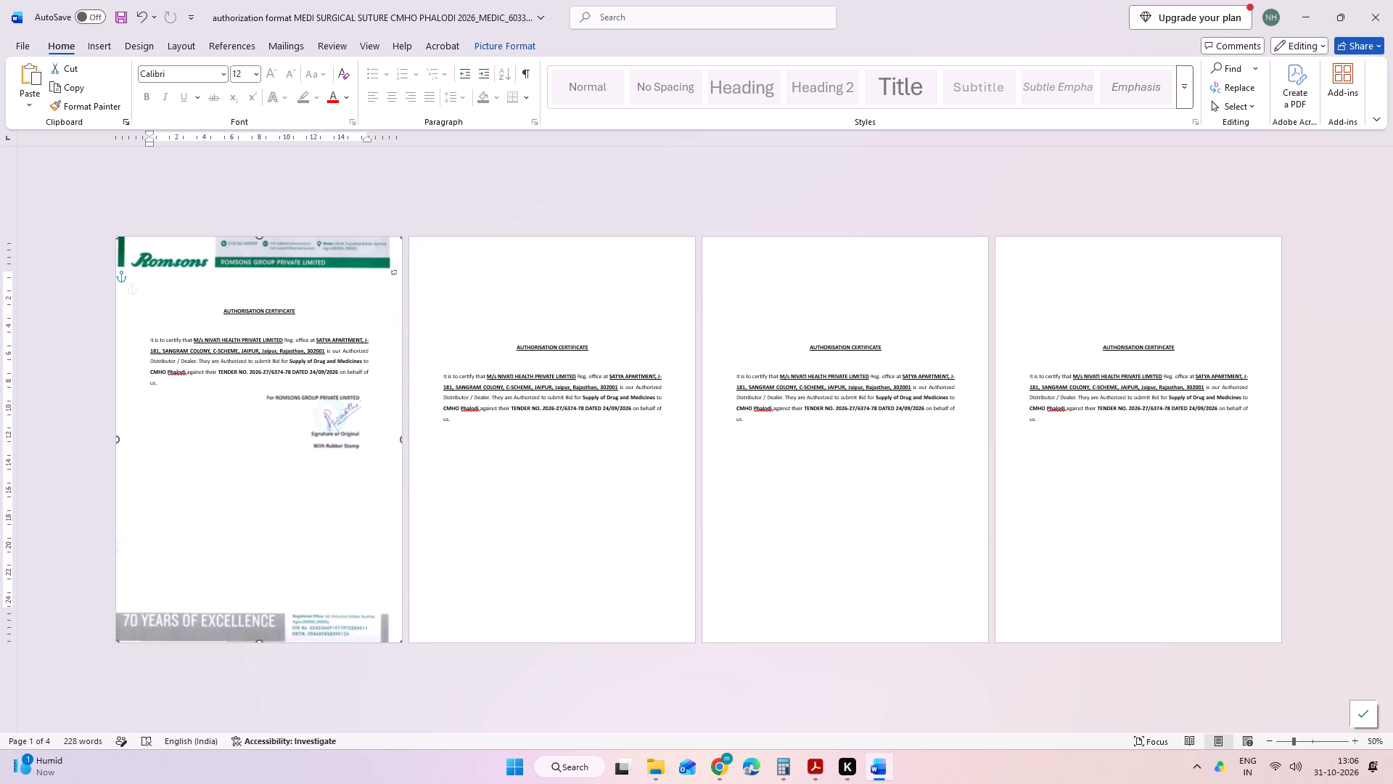
Copy the Cass Healthcare letterhead image from page 3 of the ROMSON GLOSURGE CASS PDF and paste it above the page 2 certificate.
left_click(505, 290)
key("alt+Tab")
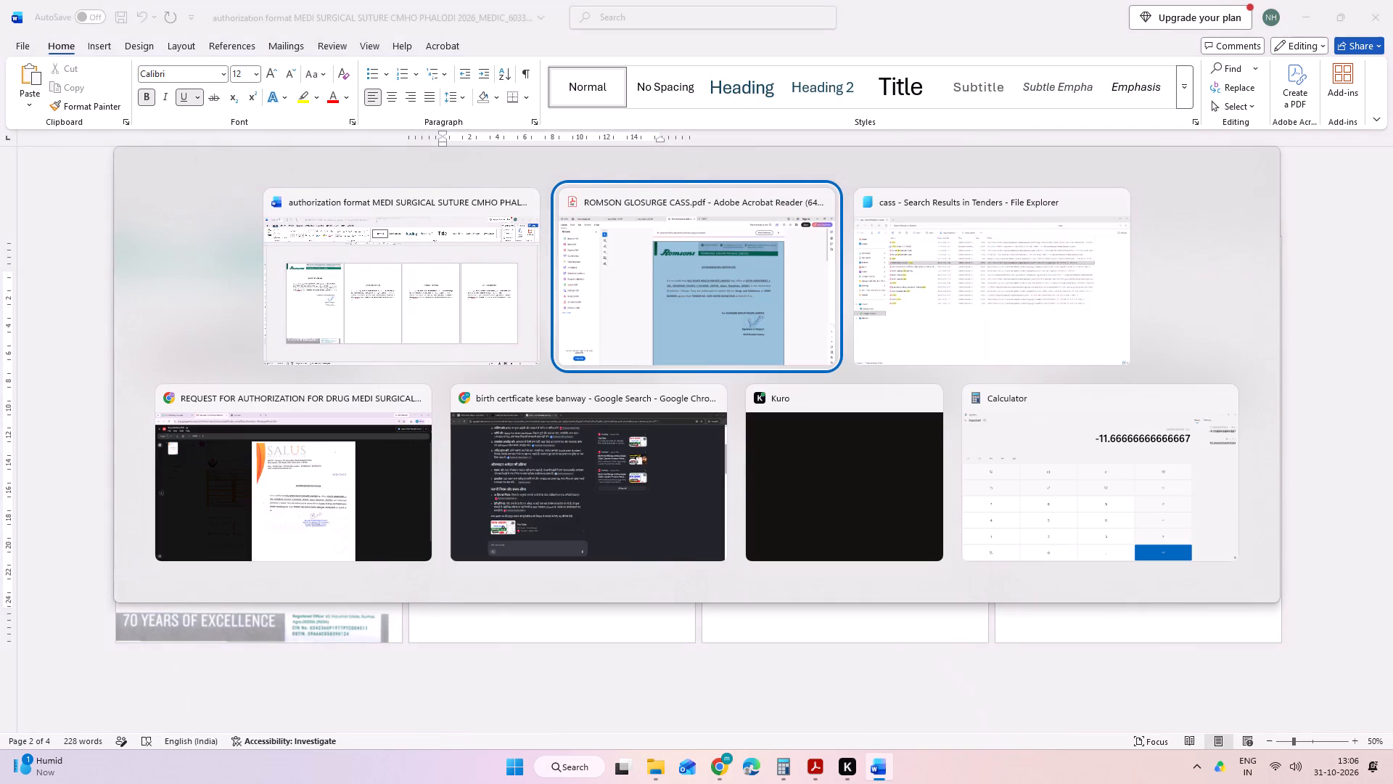
scroll(739, 390, "down", 6)
scroll(781, 319, "down", 2)
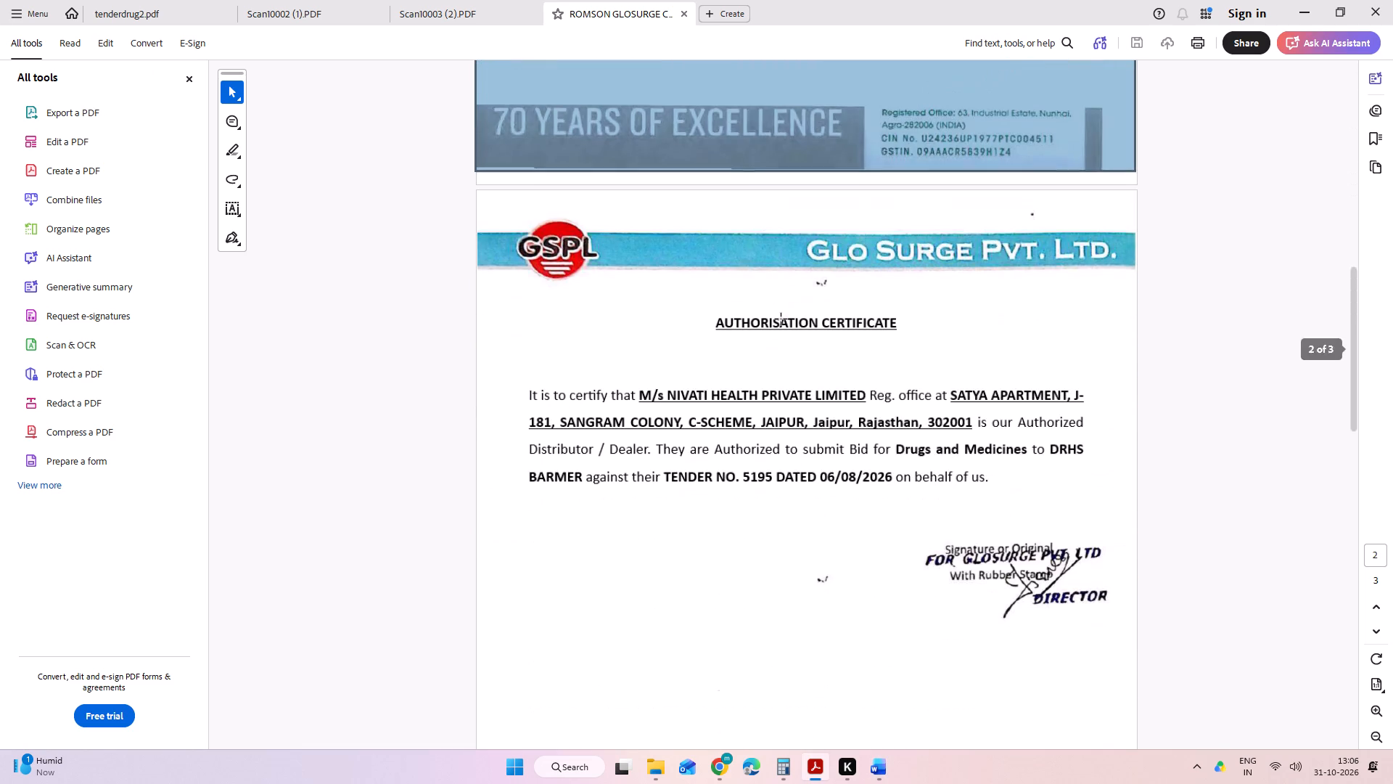
scroll(781, 319, "down", 9)
scroll(786, 253, "up", 4)
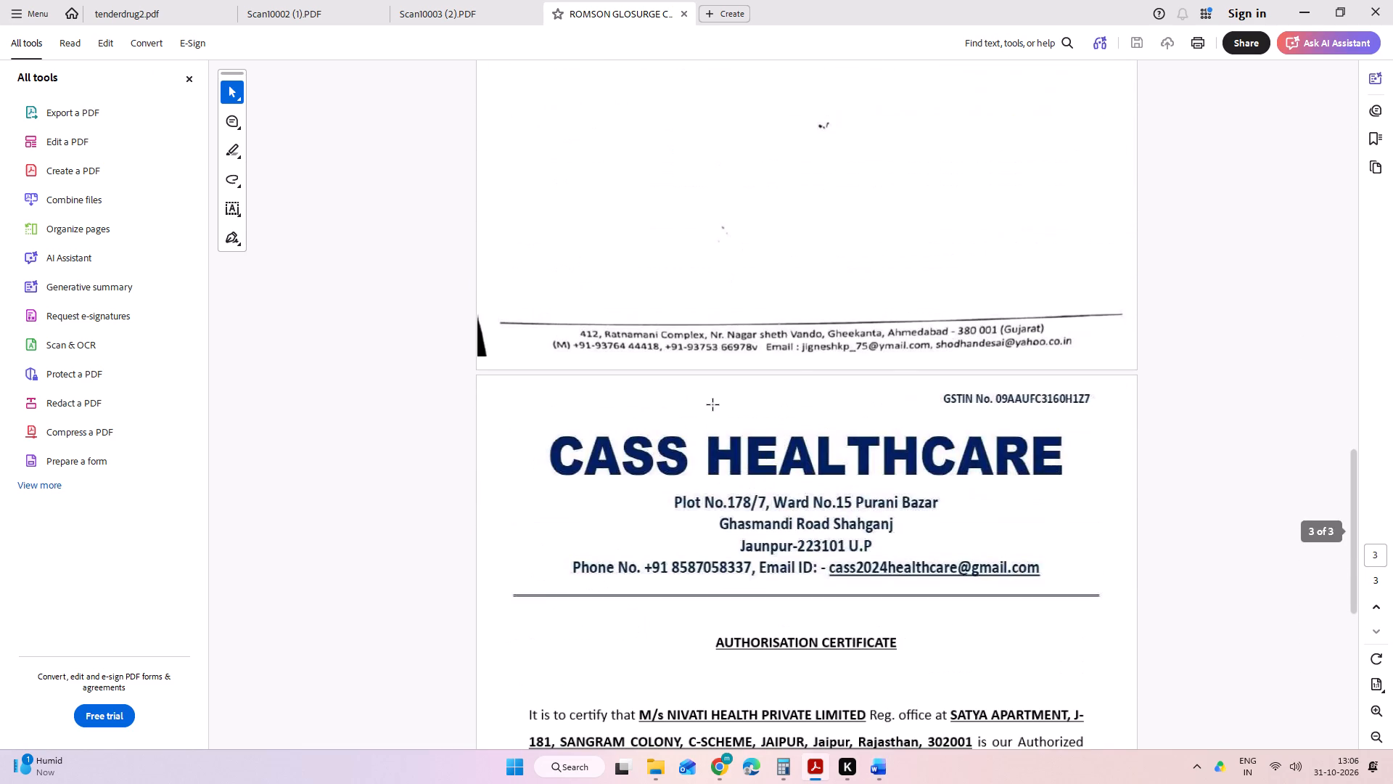
left_click(713, 405)
right_click(757, 427)
left_click(798, 448)
key("alt+Tab")
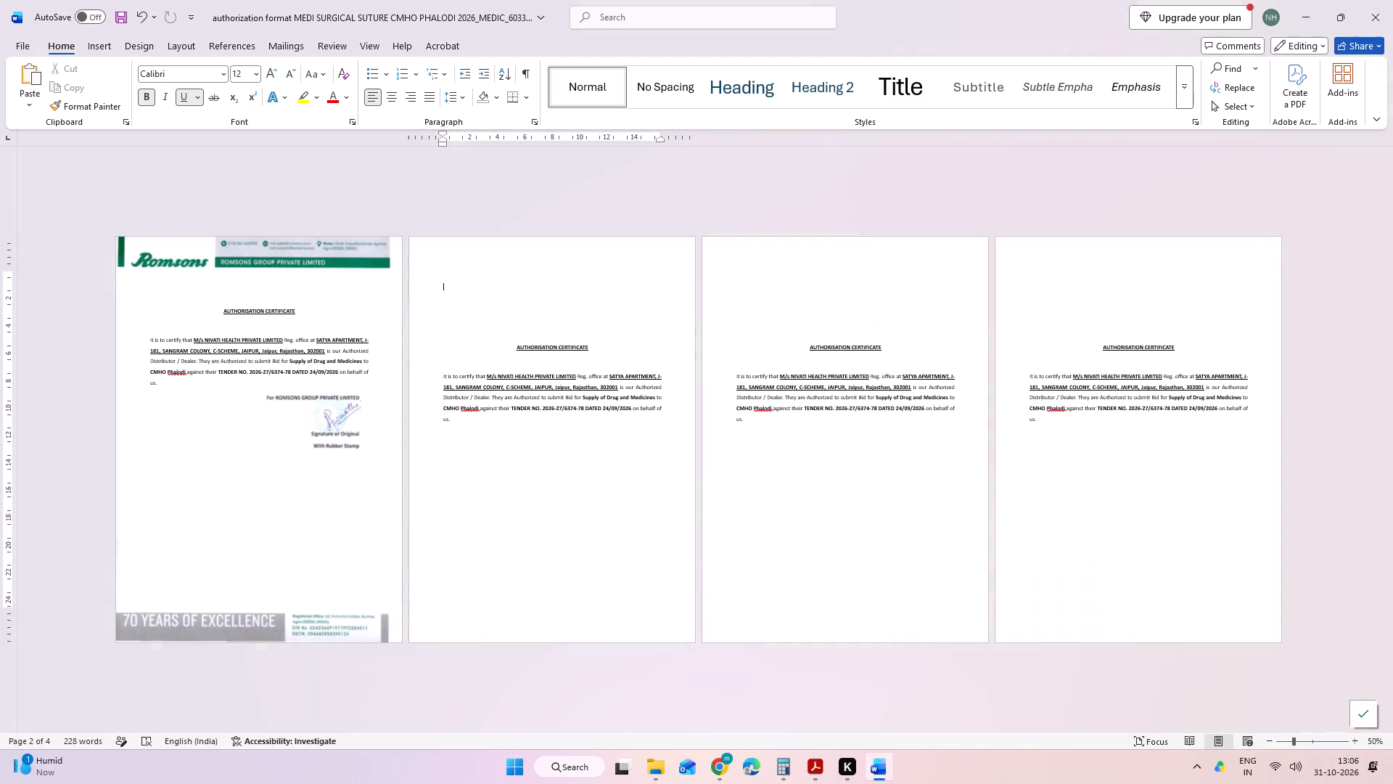
key("ctrl+v")
Move the Cass Healthcare letterhead to page 2's top corner and enlarge it to fill the whole page.
left_click_drag(522, 345, 485, 291)
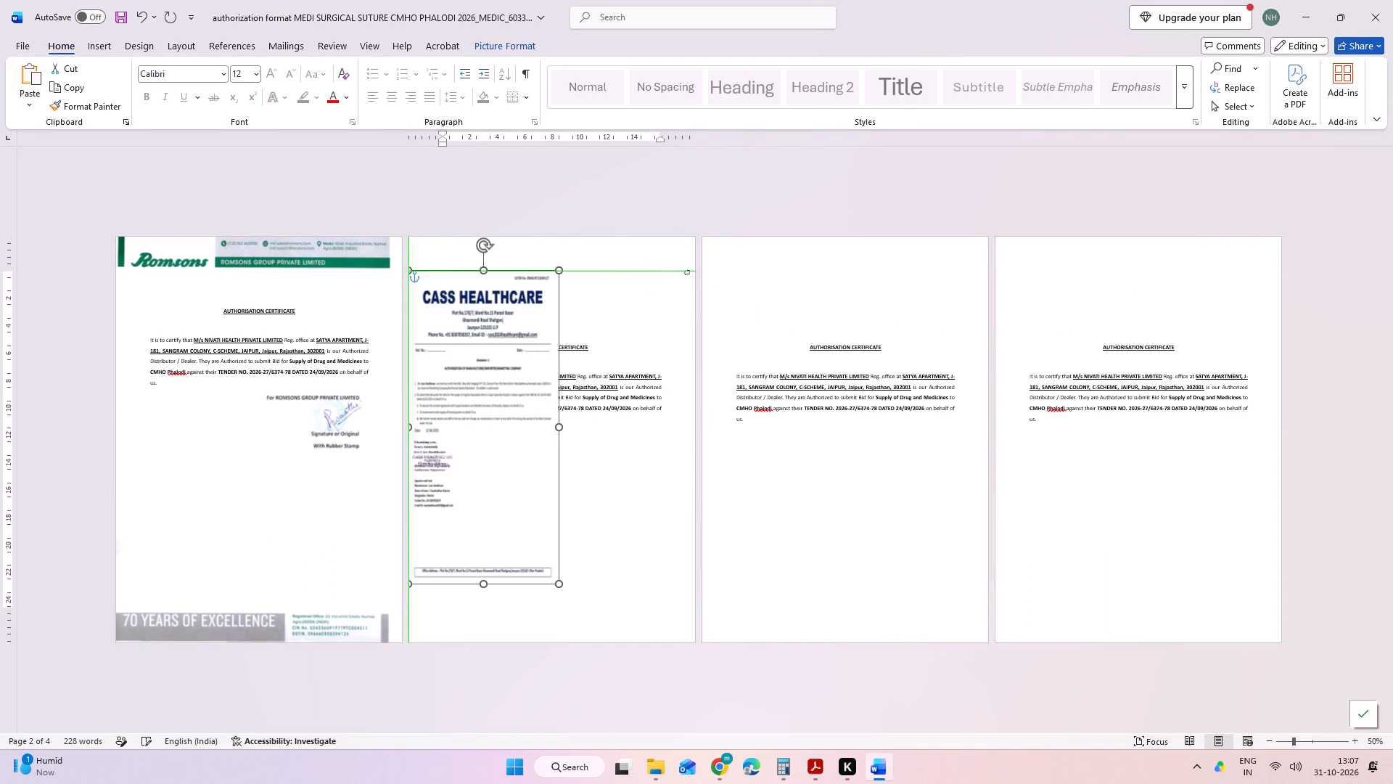
left_click_drag(485, 291, 484, 294)
left_click_drag(560, 552, 611, 584)
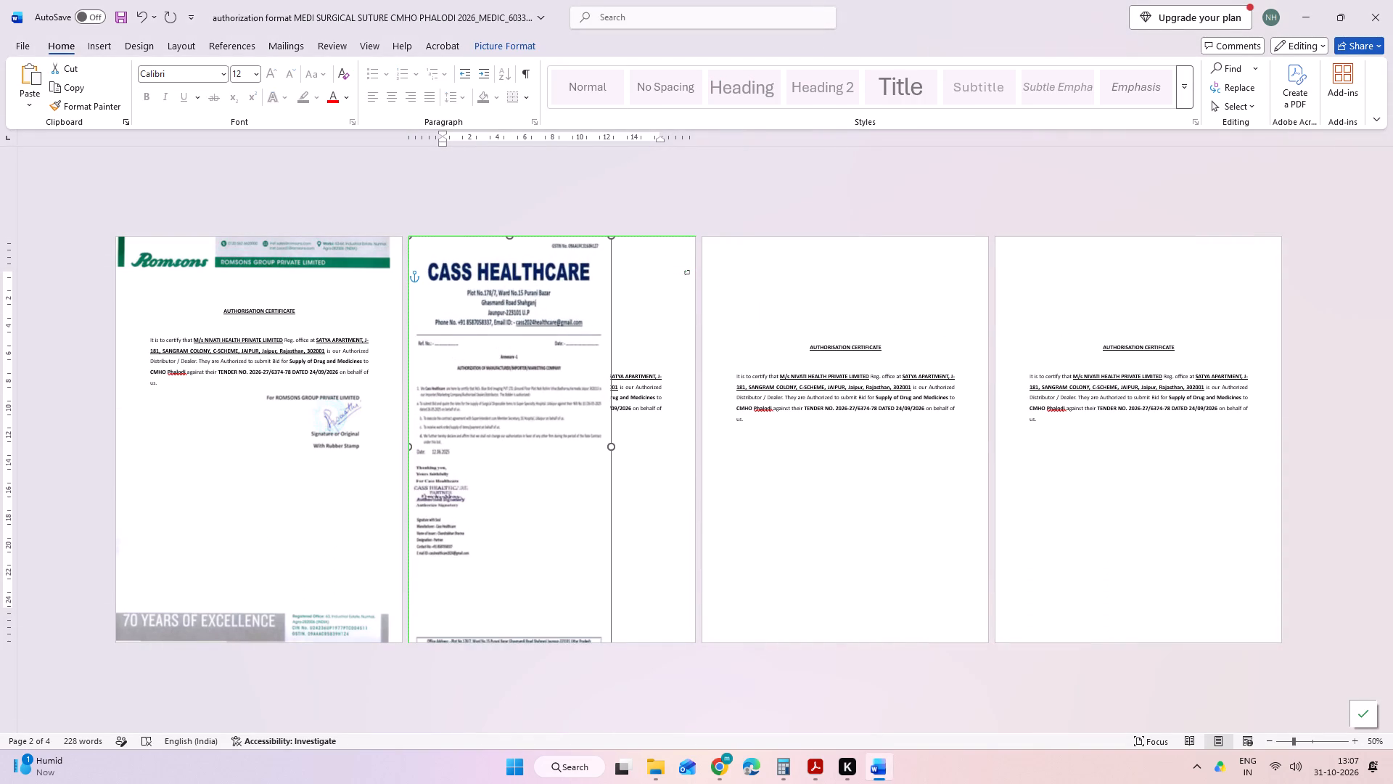
left_click_drag(611, 584, 603, 578)
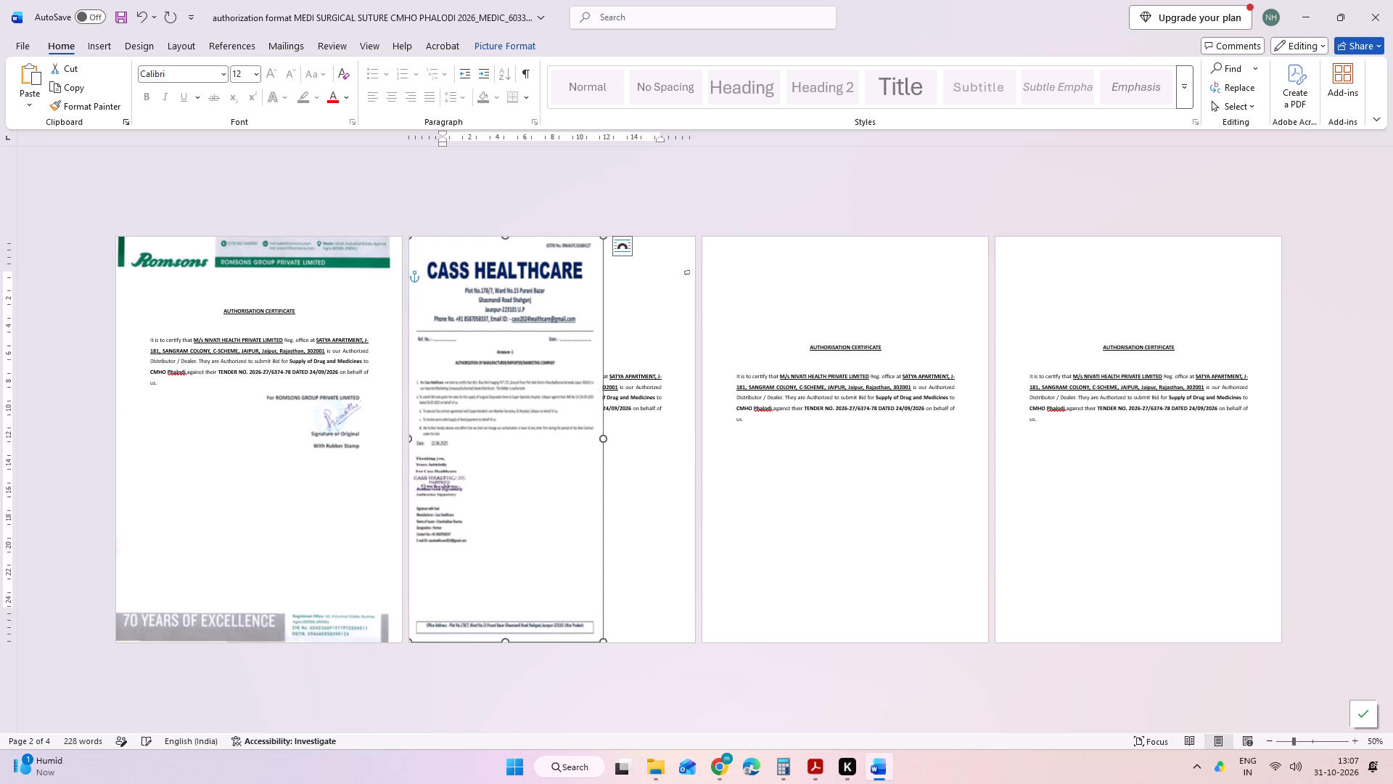
left_click_drag(601, 438, 699, 456)
Capture a blank white area beside the Cass Healthcare signature block as a screenshot and paste it into the document.
scroll(533, 489, "up", 3)
scroll(533, 489, "up", 5, "ctrl")
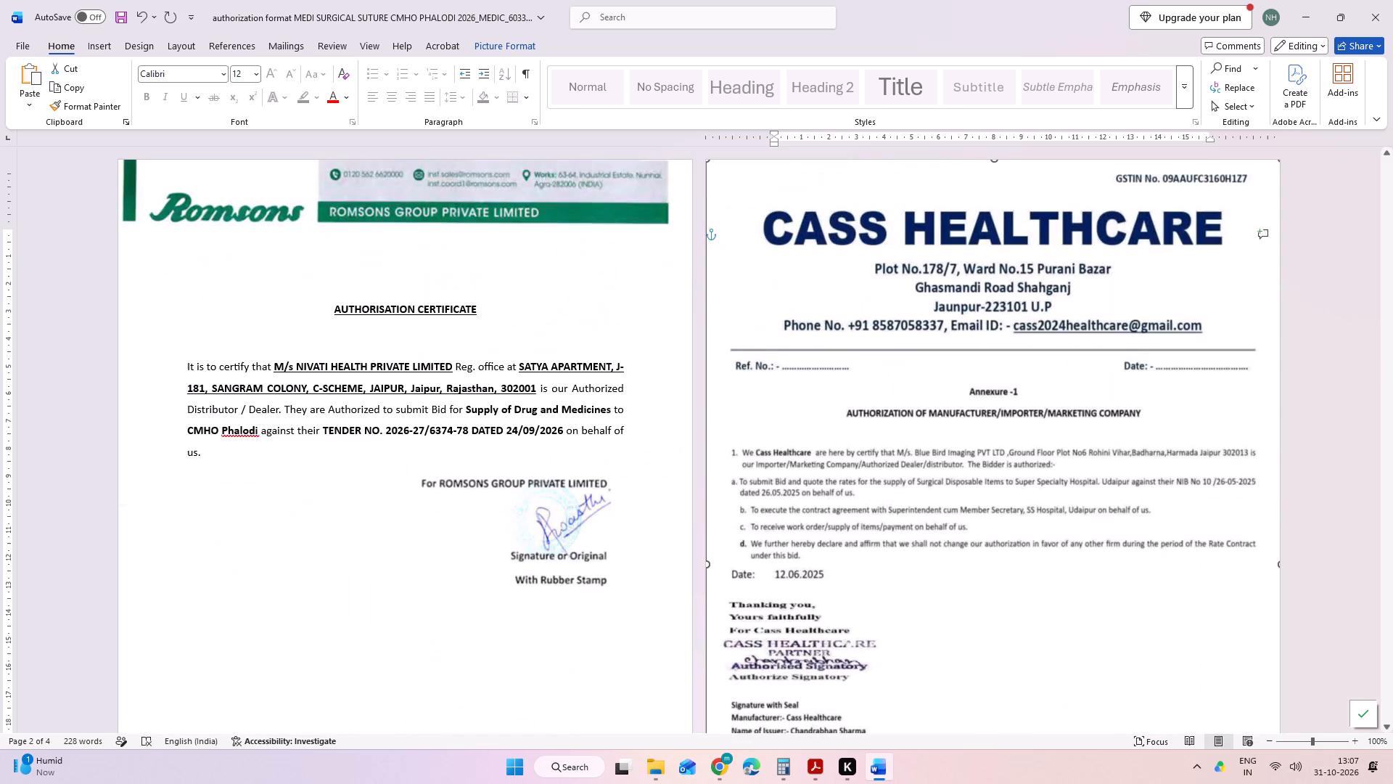
scroll(791, 515, "down", 2)
key("shift+super+s")
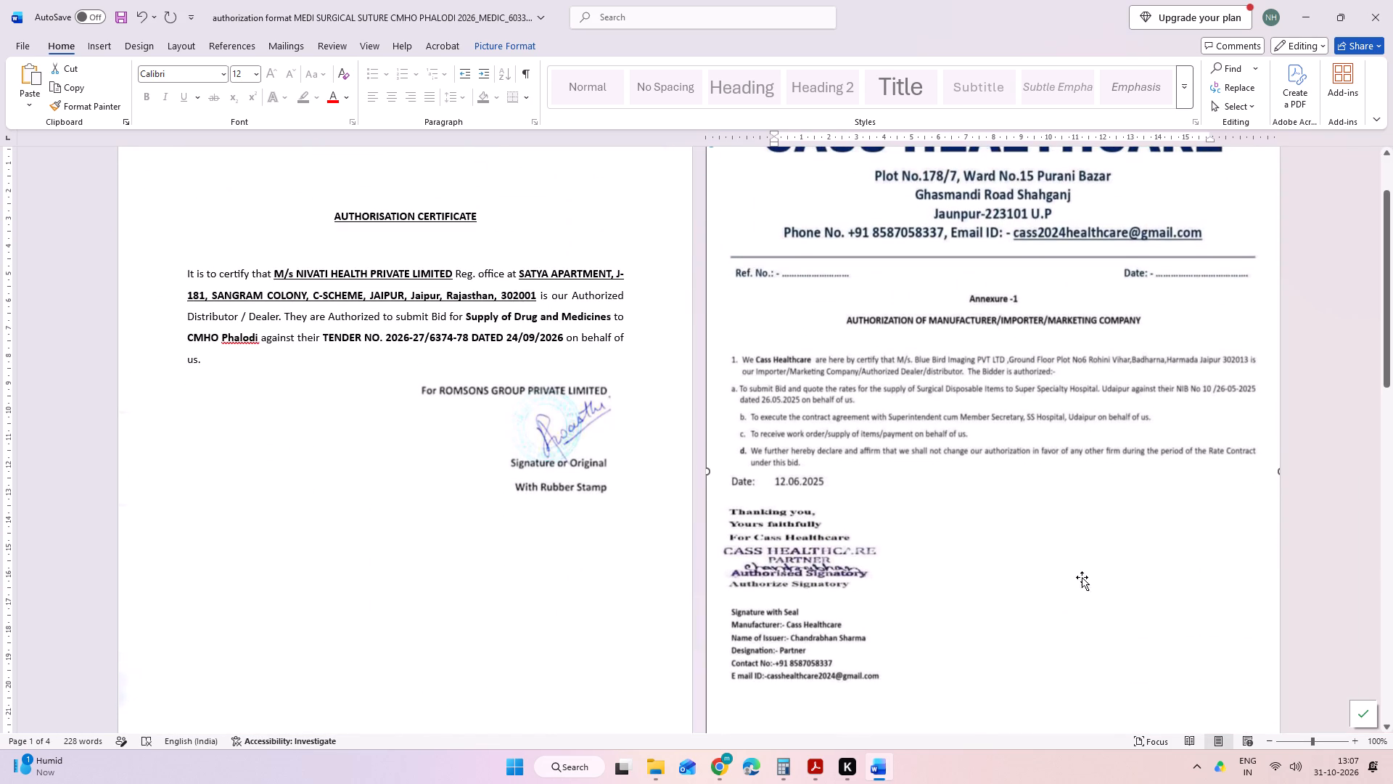
left_click_drag(952, 518, 1095, 621)
key("ctrl+v")
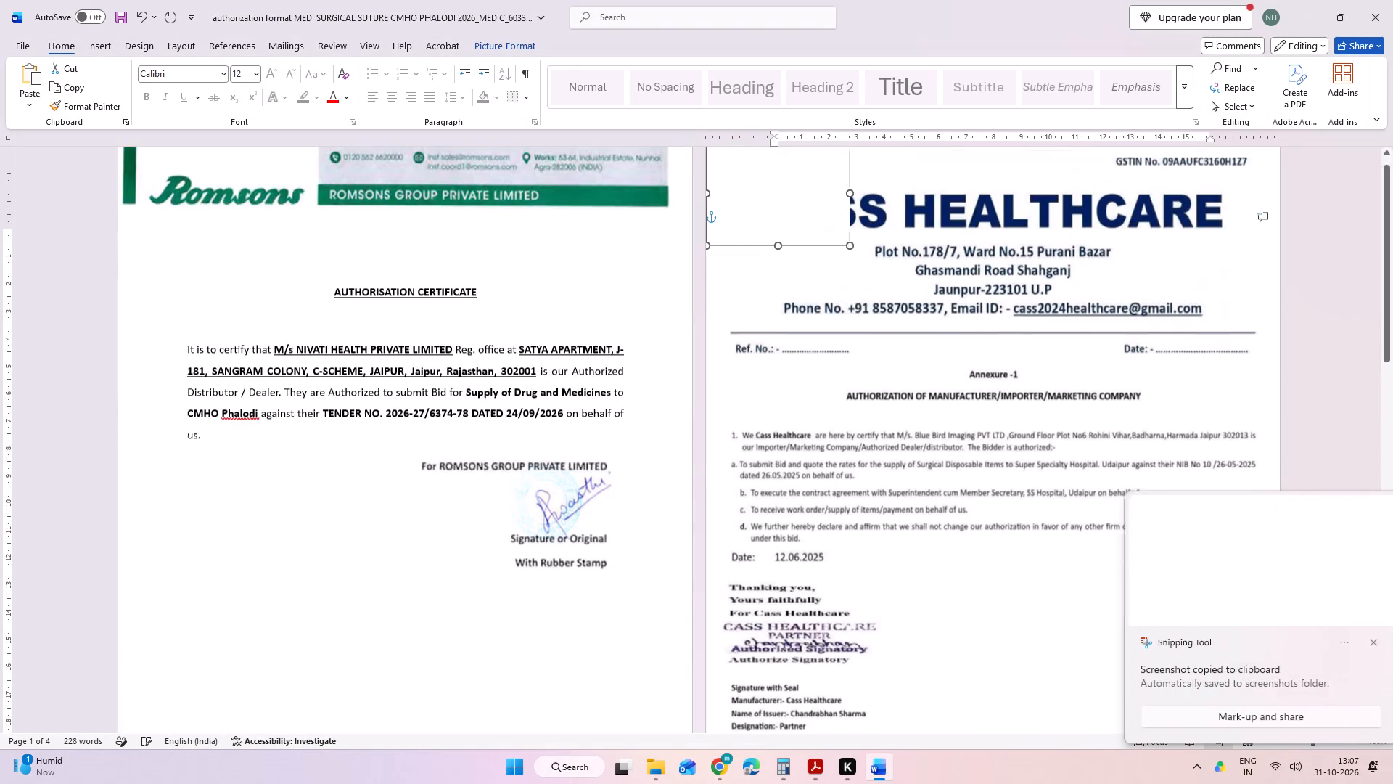
Place the white patch below the Cass letterhead's rule and stretch it over the old Annexure text down to the signature block.
left_click_drag(810, 236, 823, 433)
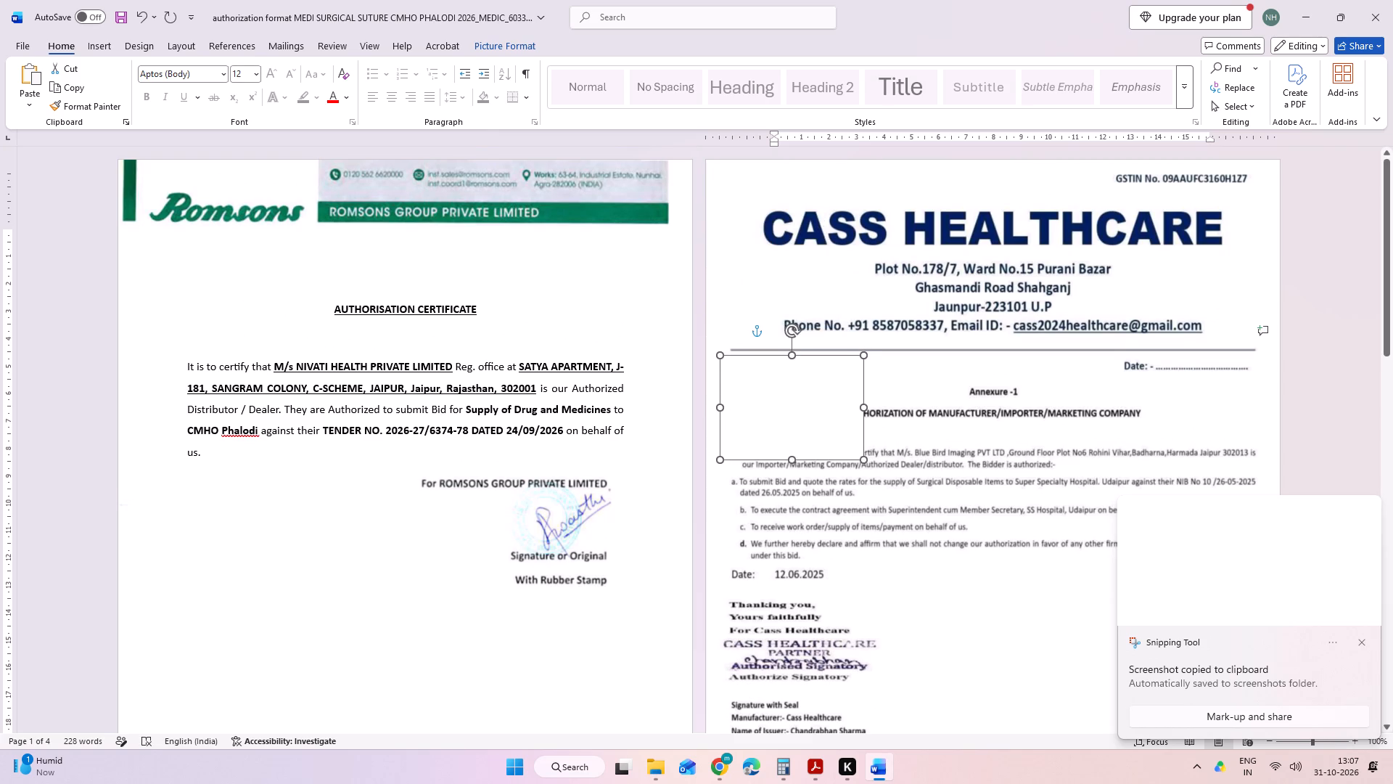
left_click_drag(823, 433, 820, 431)
left_click_drag(864, 404, 1233, 424)
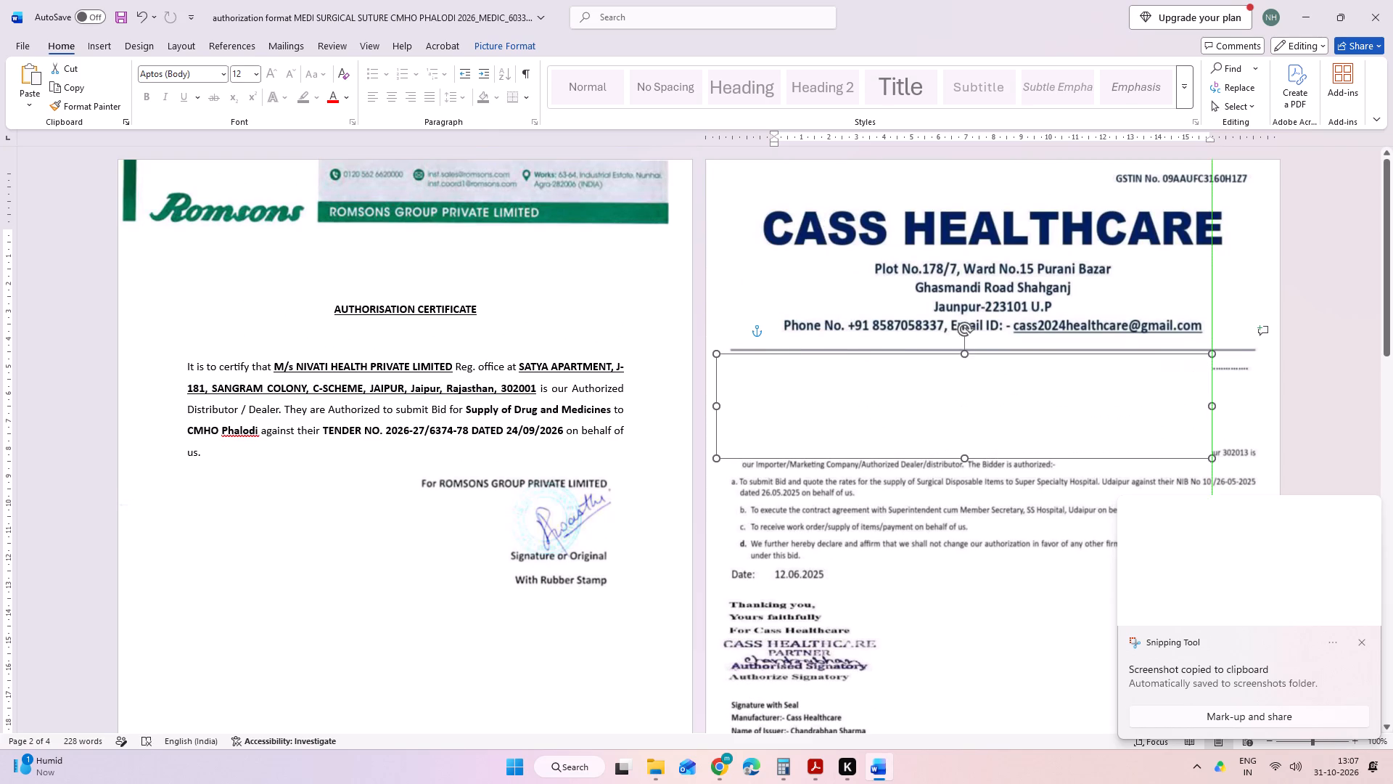
left_click_drag(1233, 424, 1270, 430)
left_click_drag(994, 455, 985, 592)
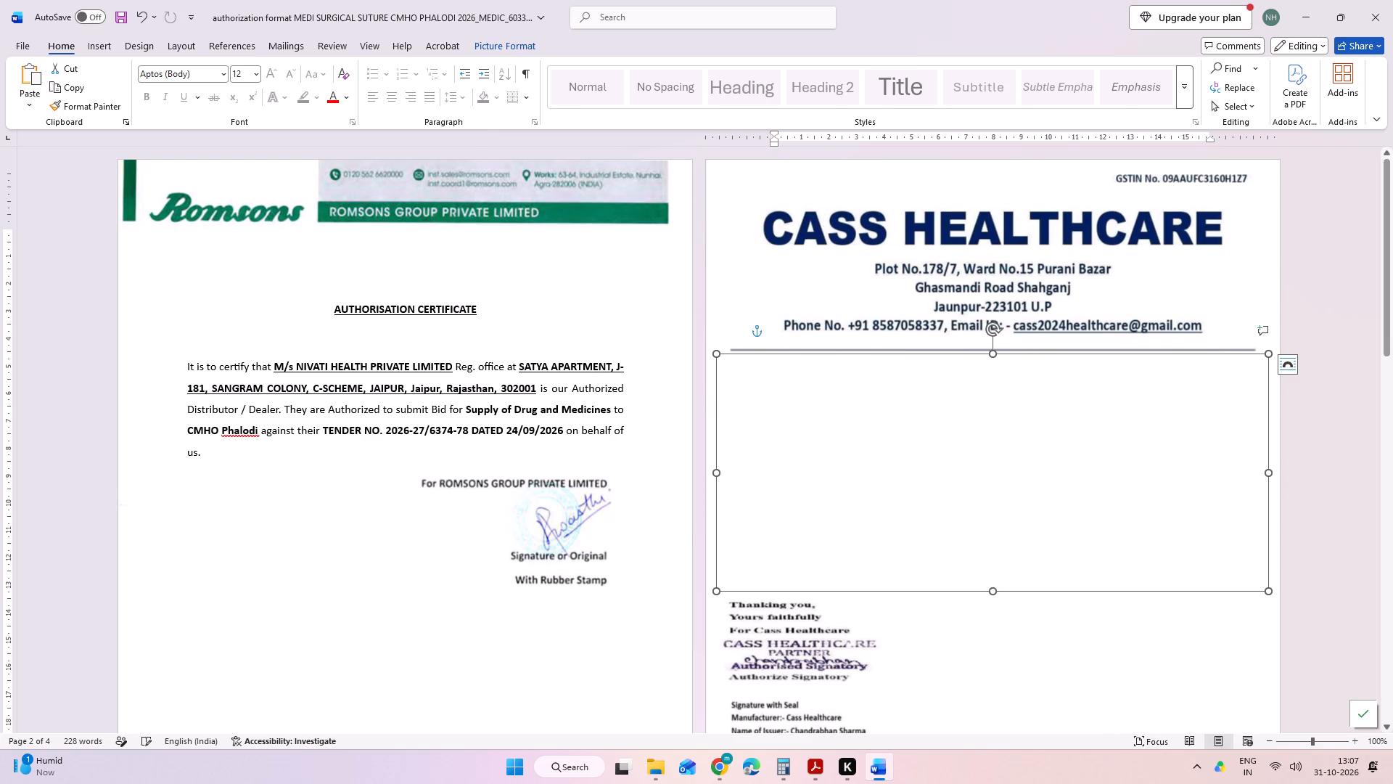
Set the white patch and the Cass Healthcare letterhead picture on page 2 to sit behind the certificate text.
left_click(1295, 369)
left_click(636, 500)
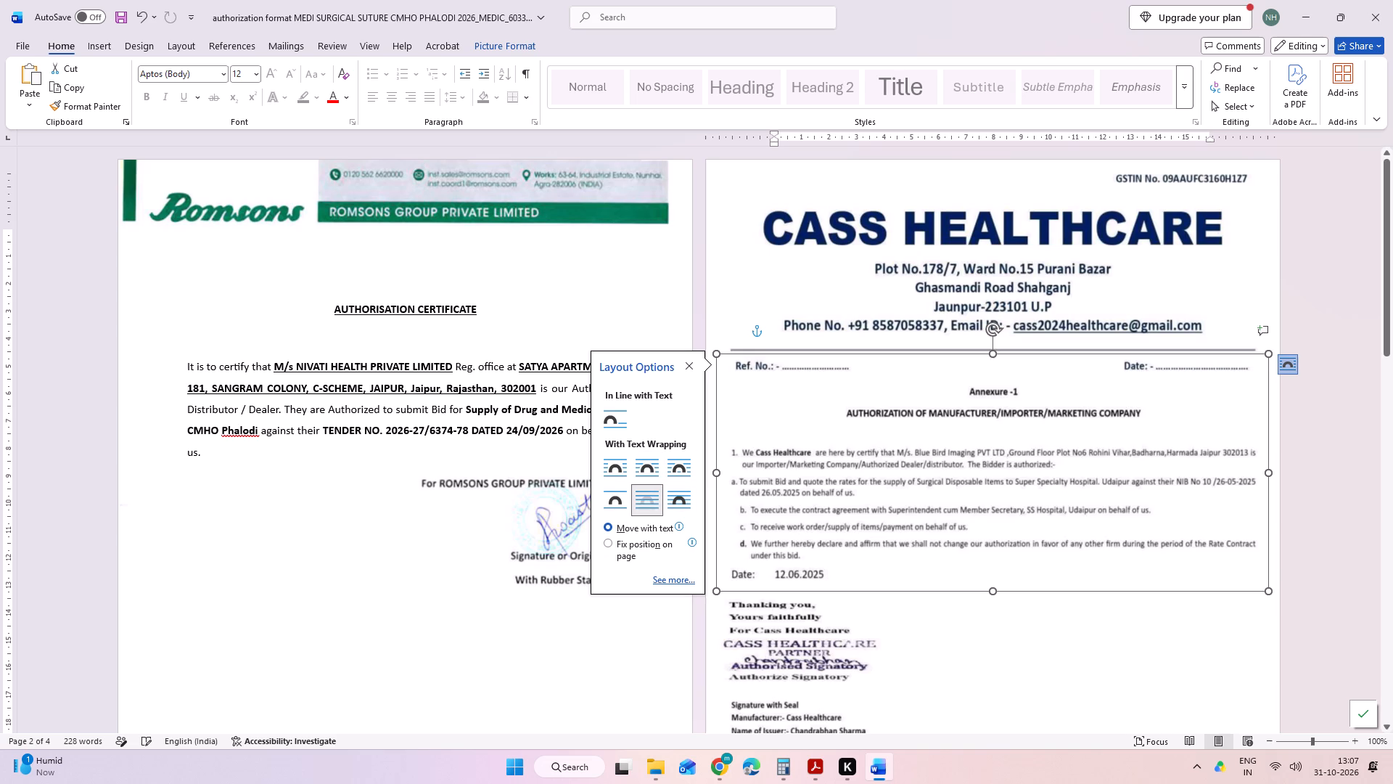
left_click(927, 265)
right_click(927, 265)
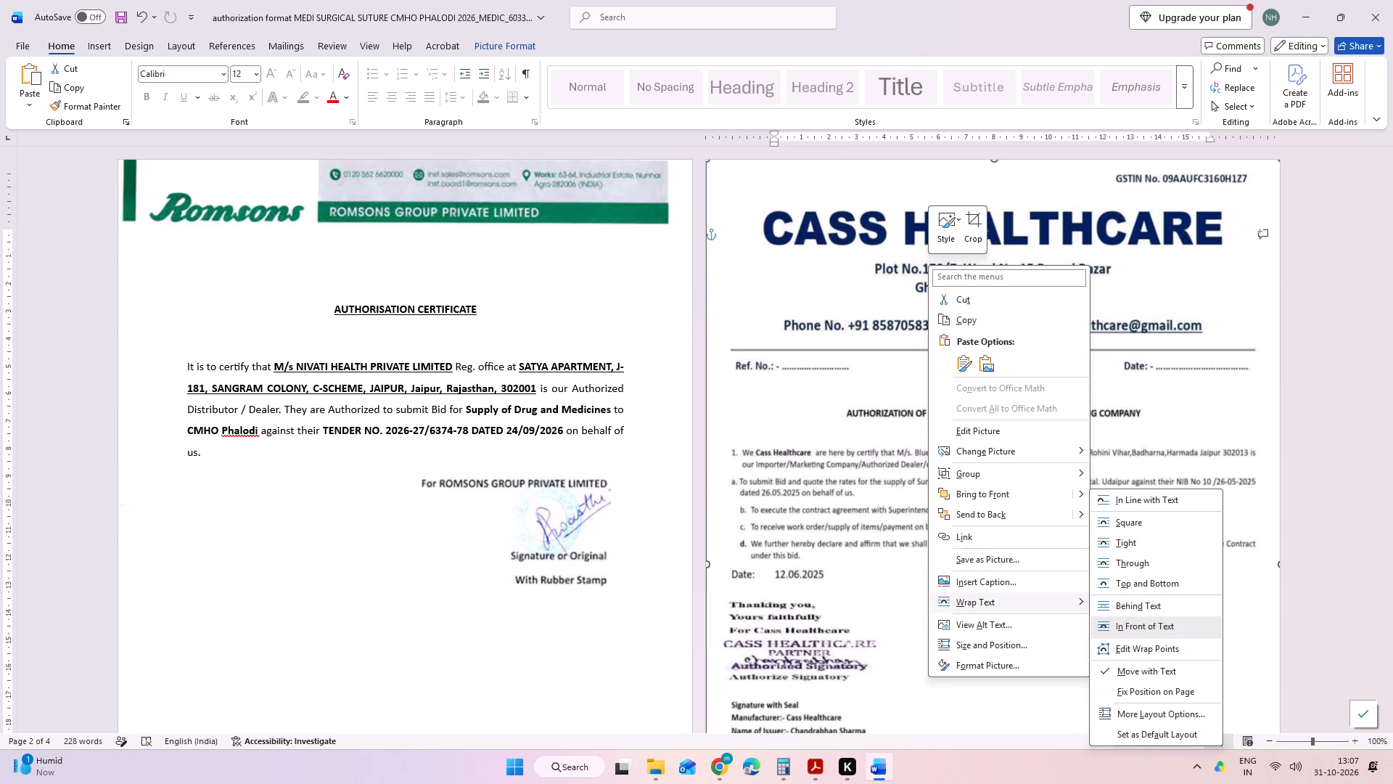
left_click(1167, 611)
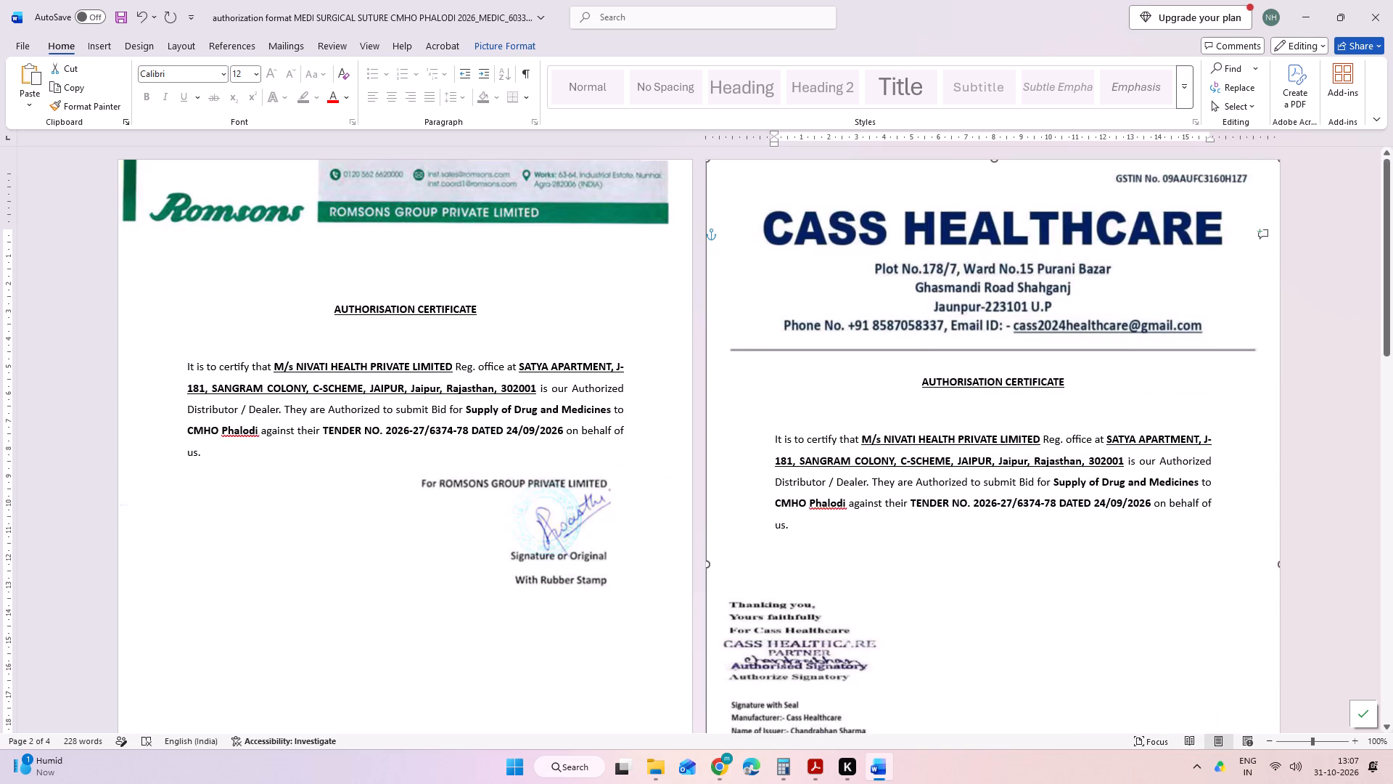
left_click(1308, 470)
Review the Cass Healthcare certificate page and the remaining pages without letterheads.
scroll(1308, 470, "down", 2)
scroll(1308, 470, "down", 3, "ctrl")
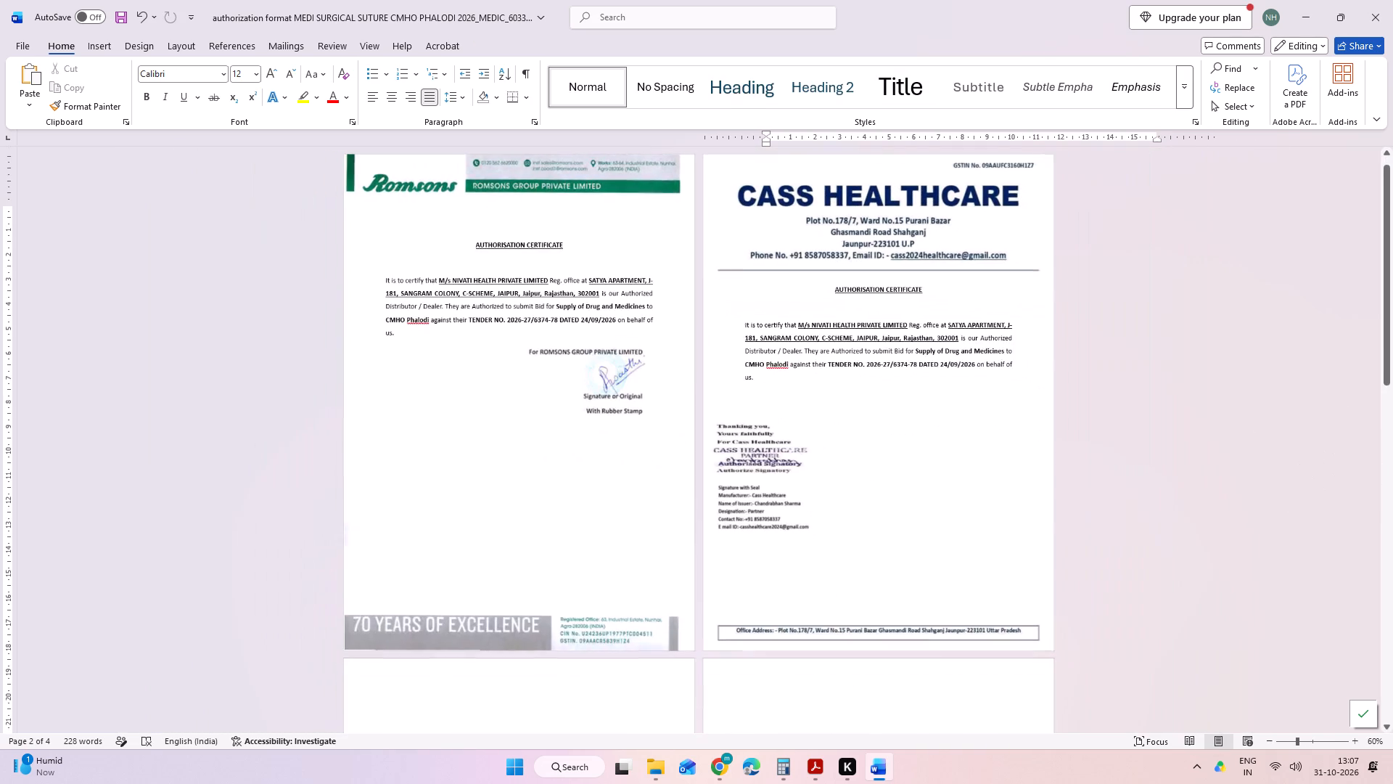
scroll(751, 457, "up", 6, "ctrl")
scroll(751, 457, "down", 3)
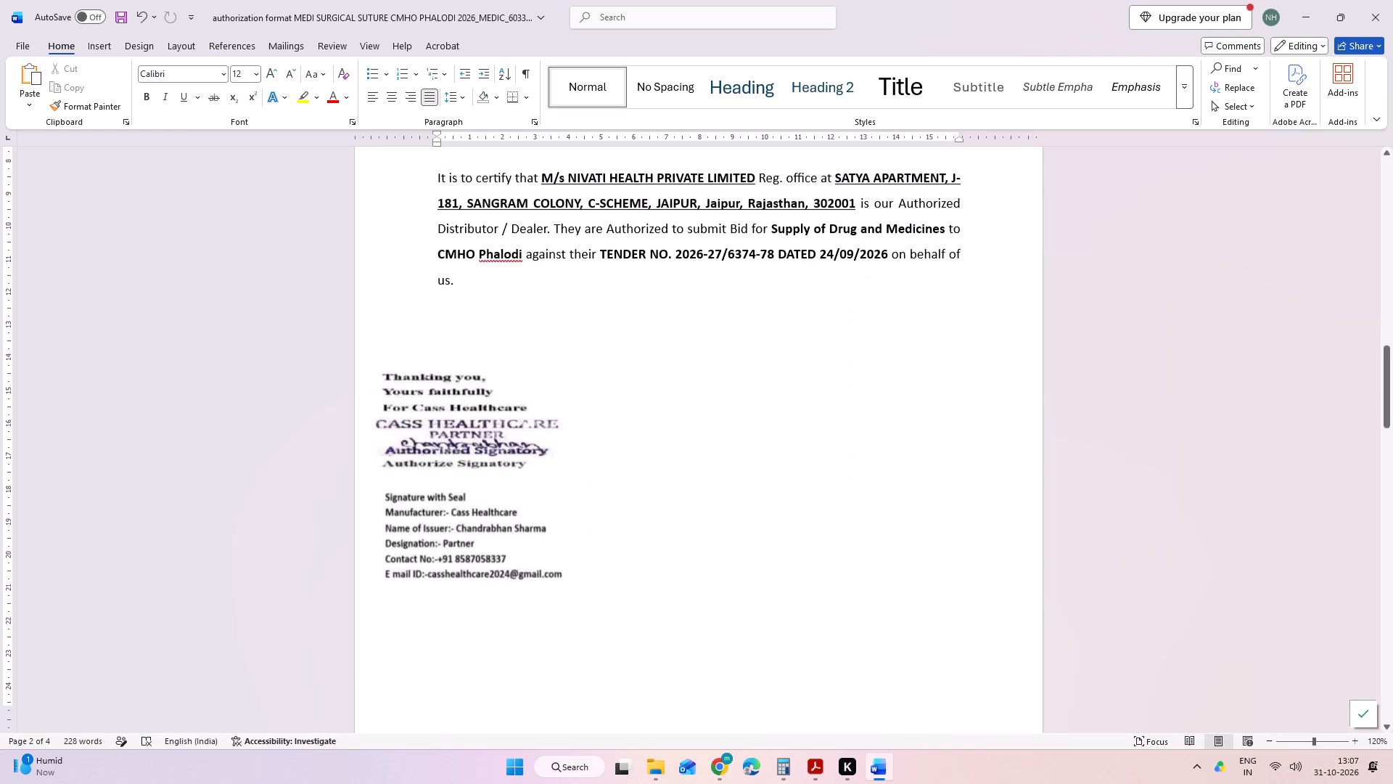
scroll(751, 457, "down", 8)
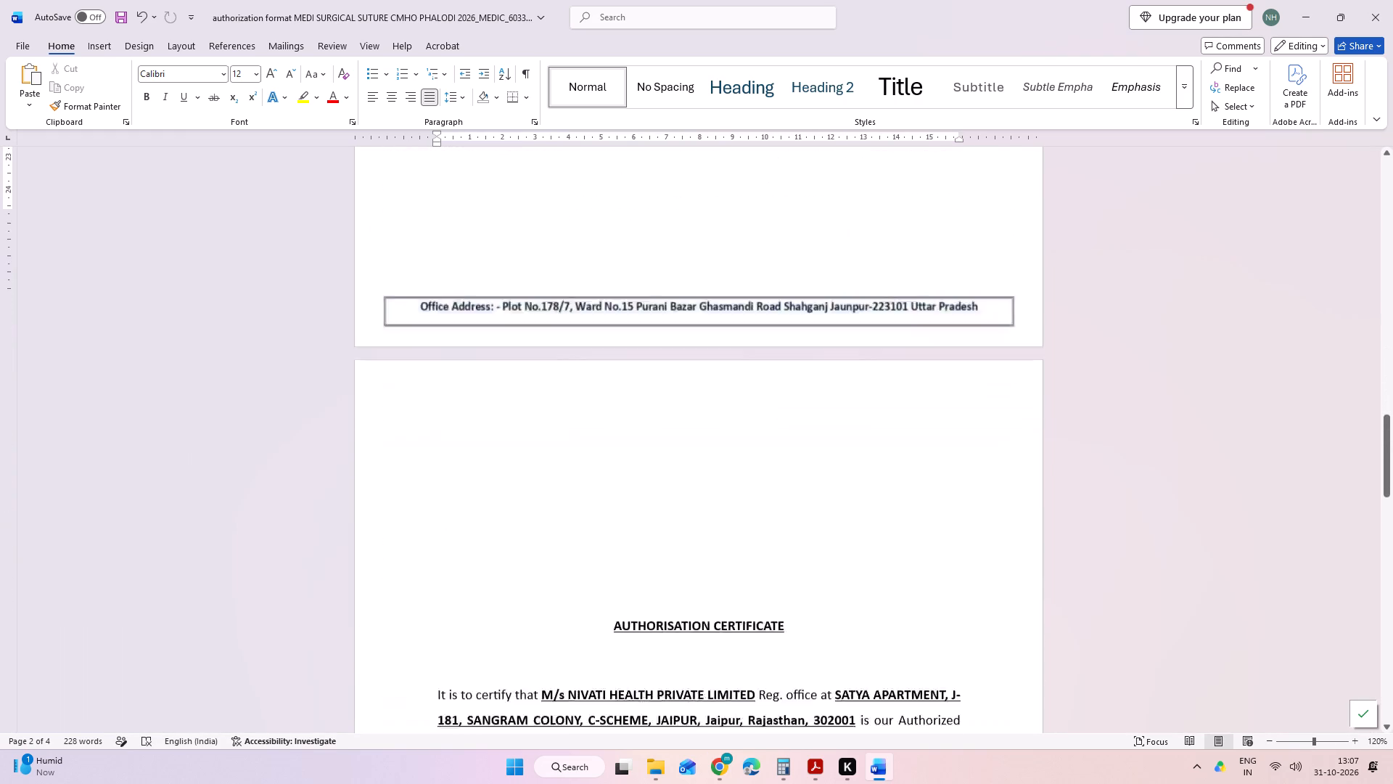
scroll(751, 457, "down", 6)
scroll(974, 428, "up", 2)
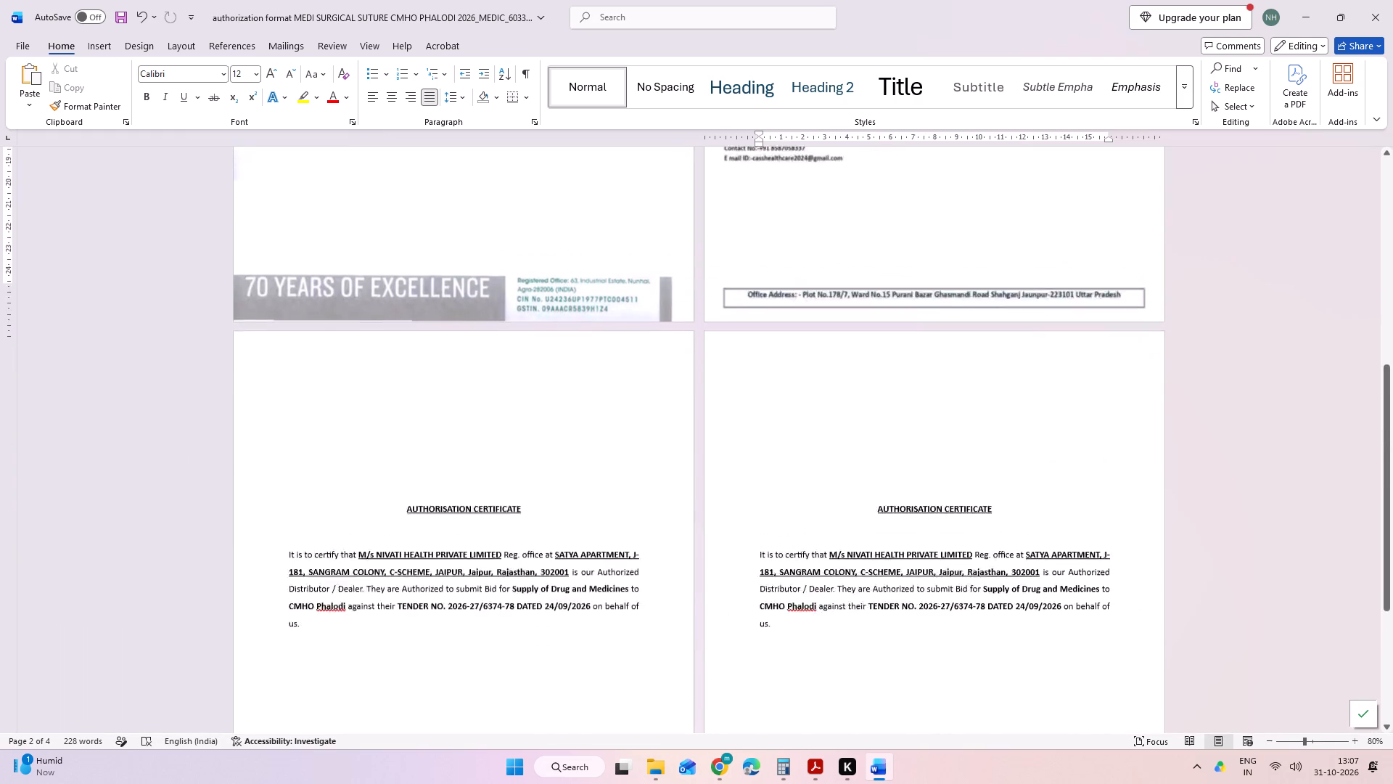
scroll(974, 428, "up", 1)
Switch to File Explorer and open a "multi mendex cass" PDF from the cass search results in Tenders.
key("alt+Tab")
key("alt+Tab")
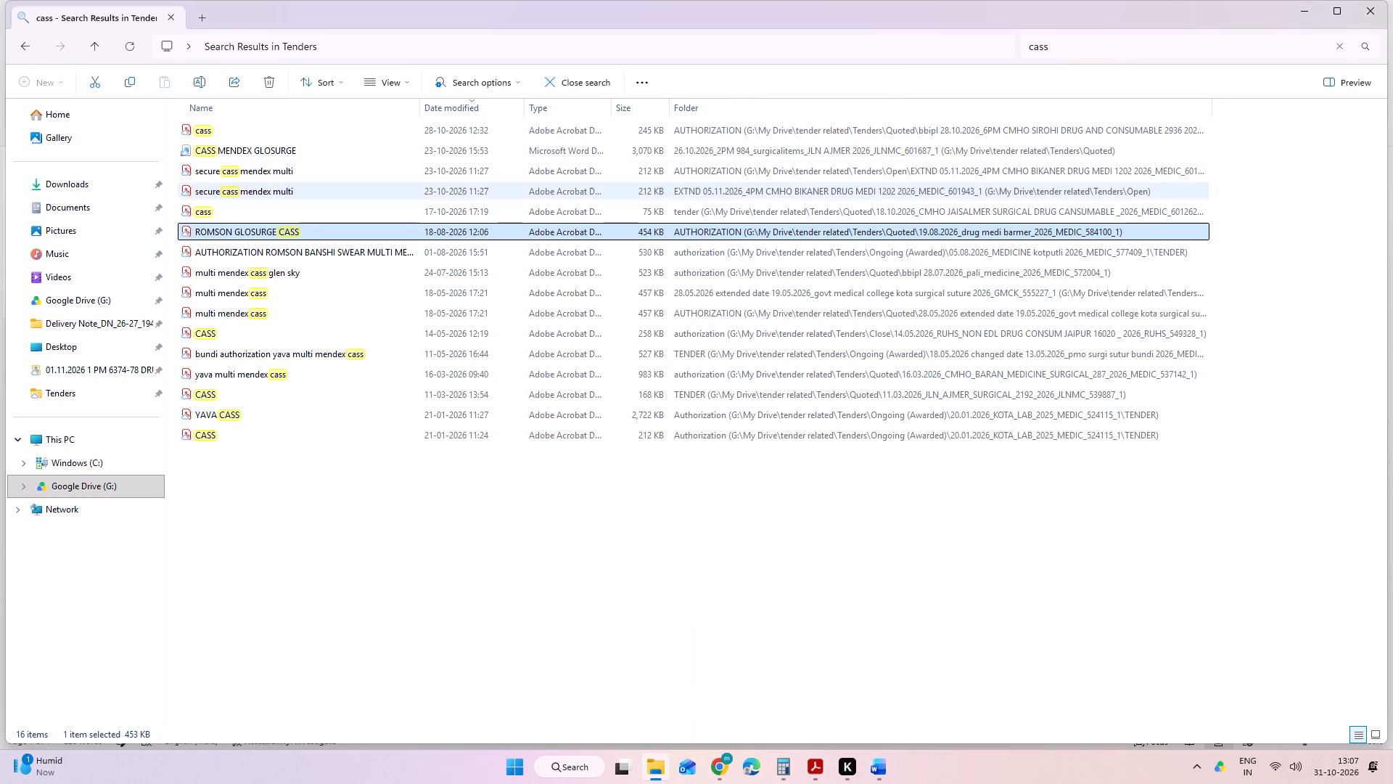
triple_click(1065, 44)
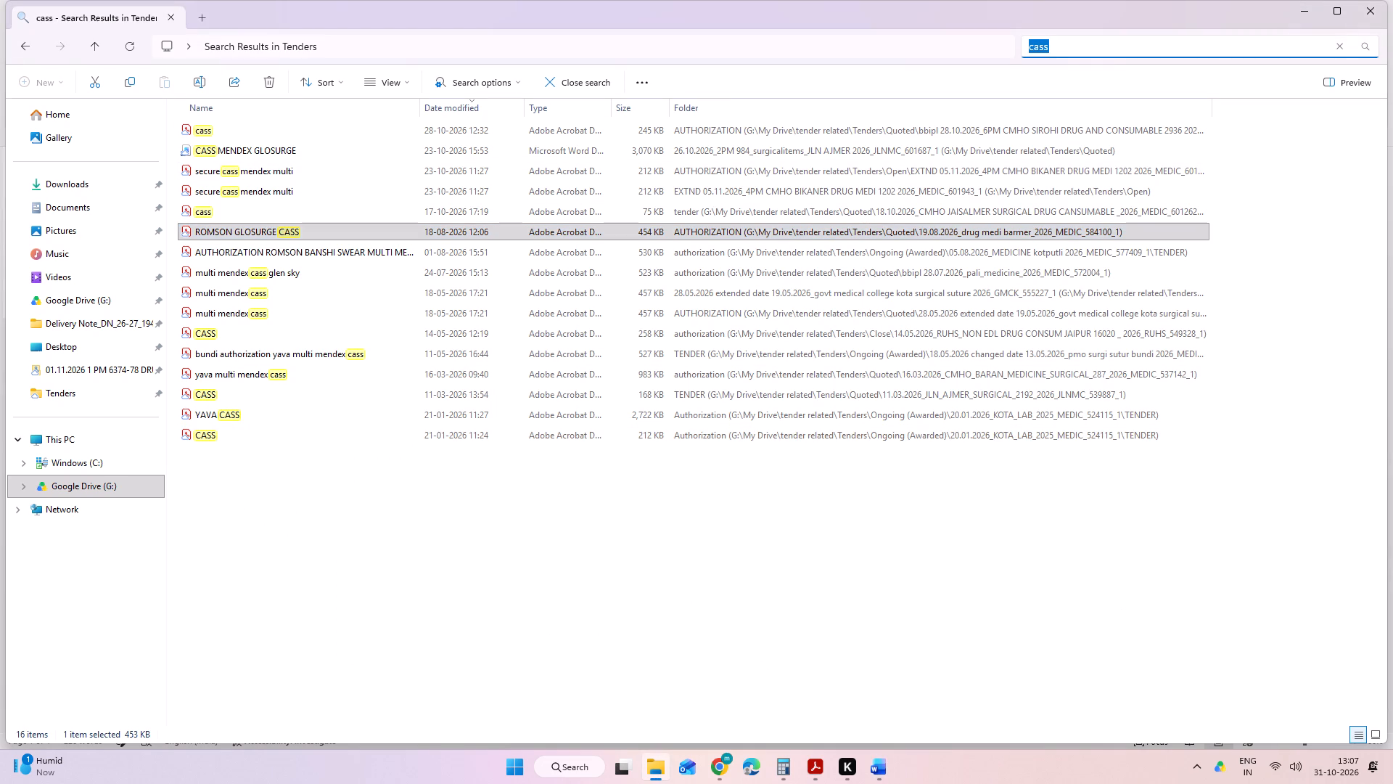
scroll(1065, 44, "up", 1)
double_click(249, 311)
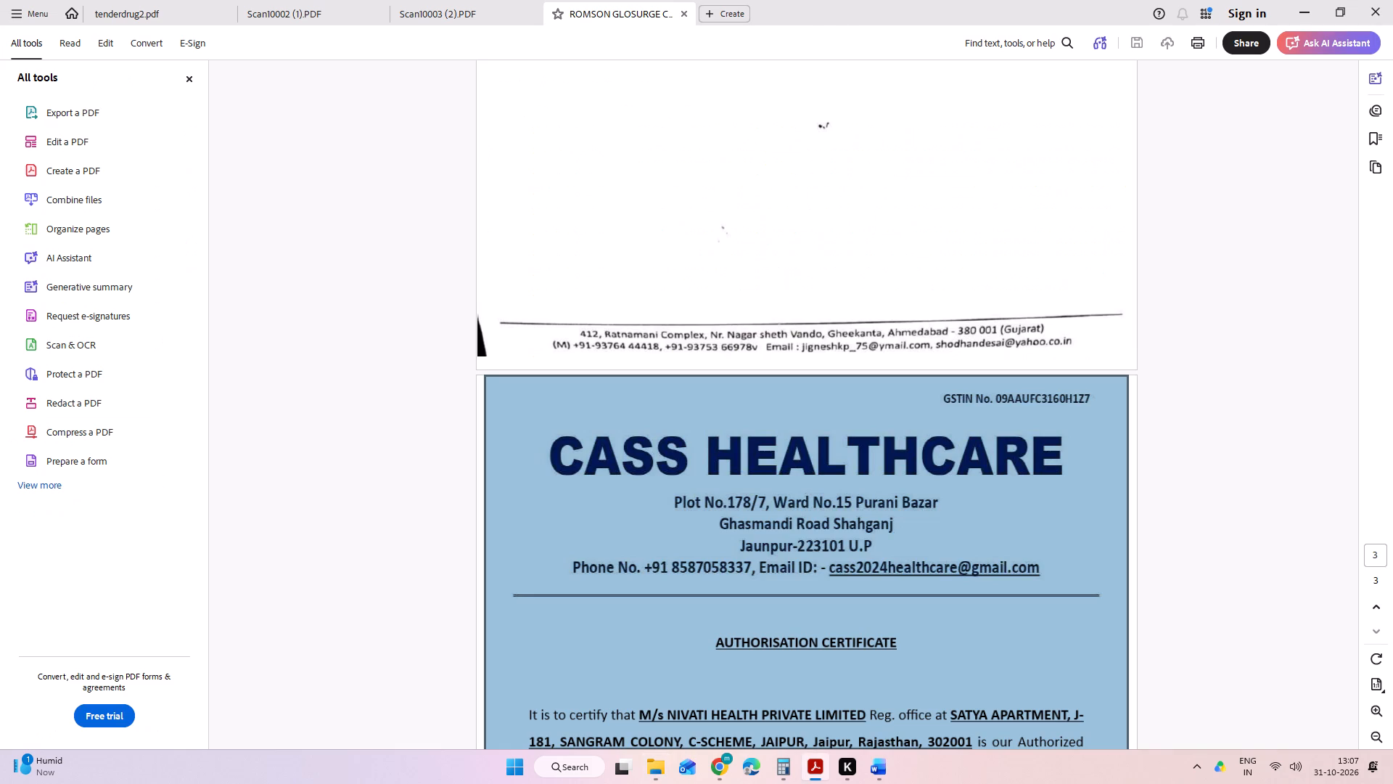
Copy the Sugii Surgical India letterhead image from page 2 of the PDF and paste it on page 3 of the certificate document.
scroll(779, 201, "down", 5)
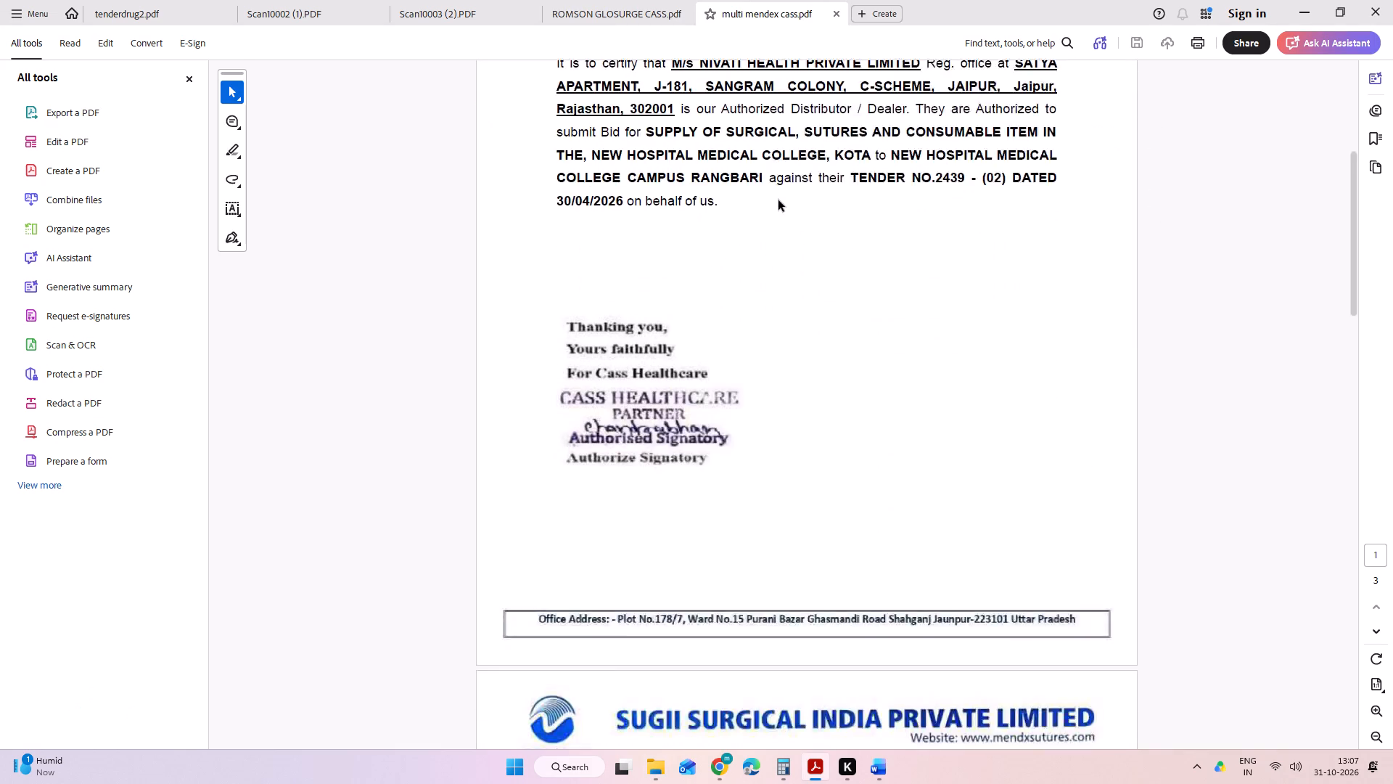
scroll(778, 200, "down", 6)
scroll(781, 200, "up", 5)
left_click(780, 200)
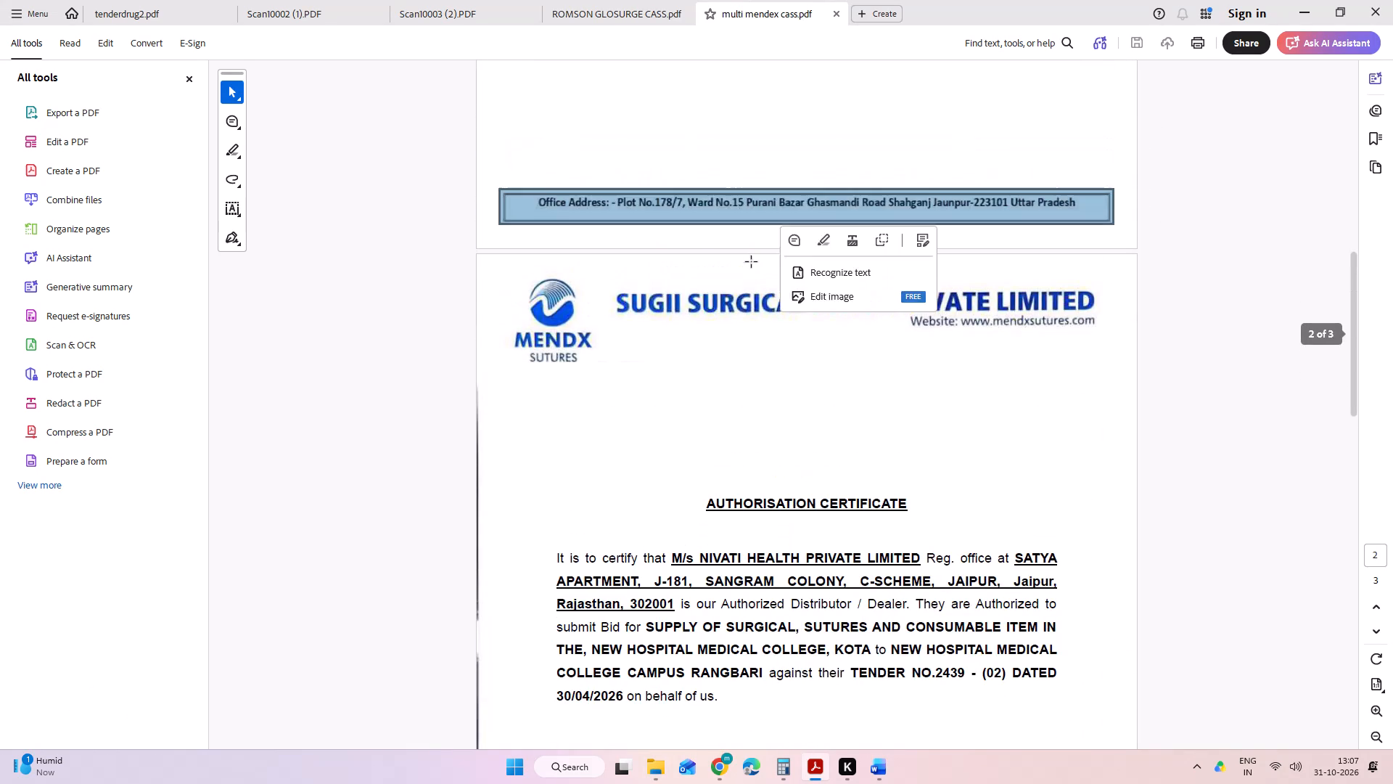
left_click(721, 287)
right_click(680, 298)
left_click(715, 314)
key("alt+Tab")
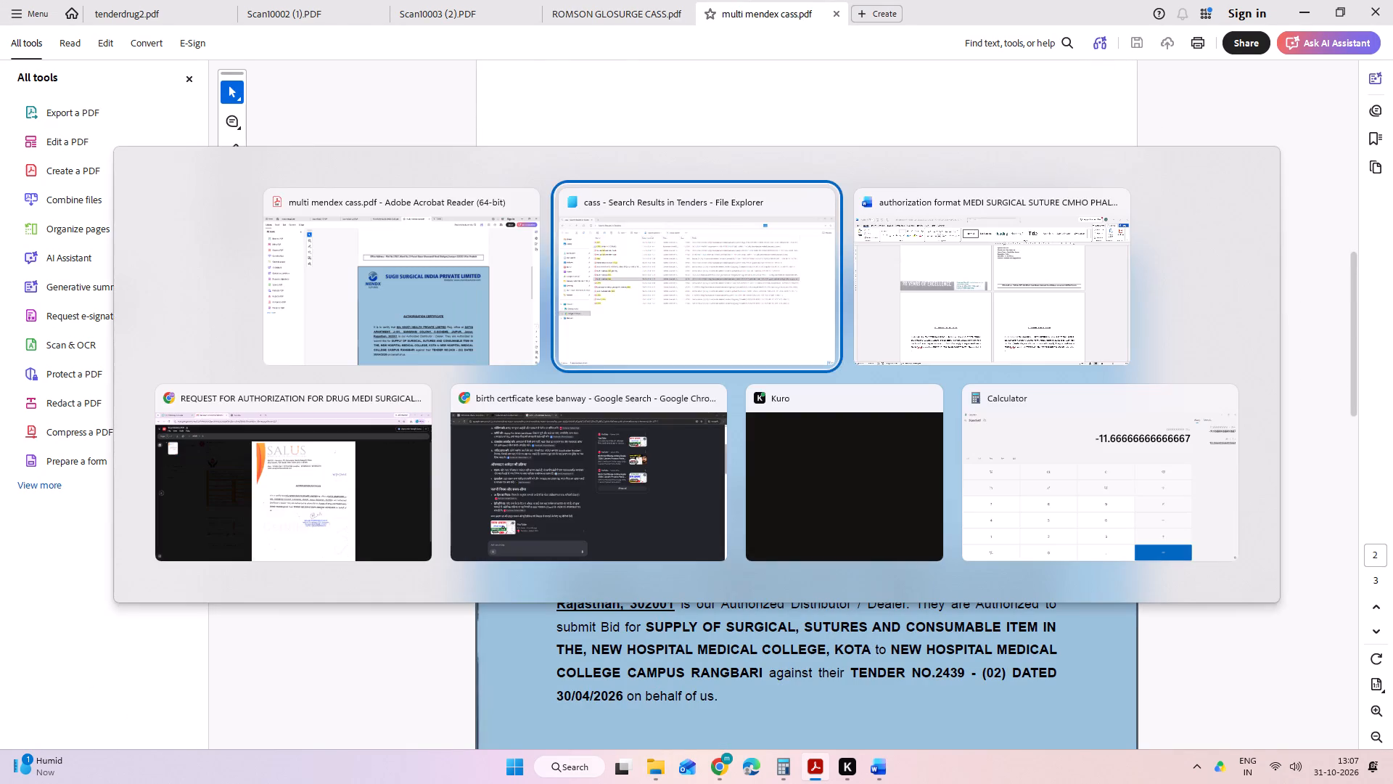
key("alt+Tab")
left_click(418, 454)
key("ctrl+v")
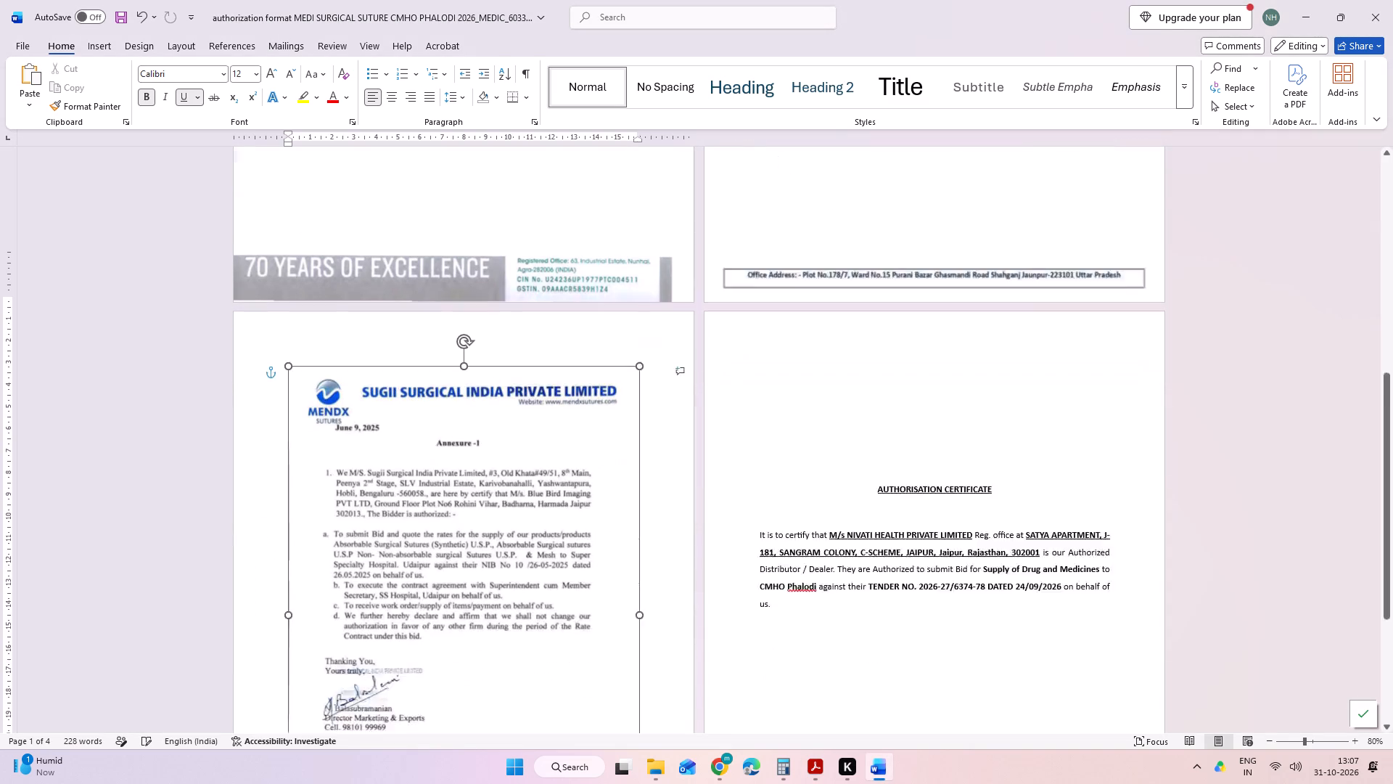
Move the Sugii Surgical letterhead to page 3's top corner and enlarge it to fill the whole page.
left_click_drag(462, 483, 399, 422)
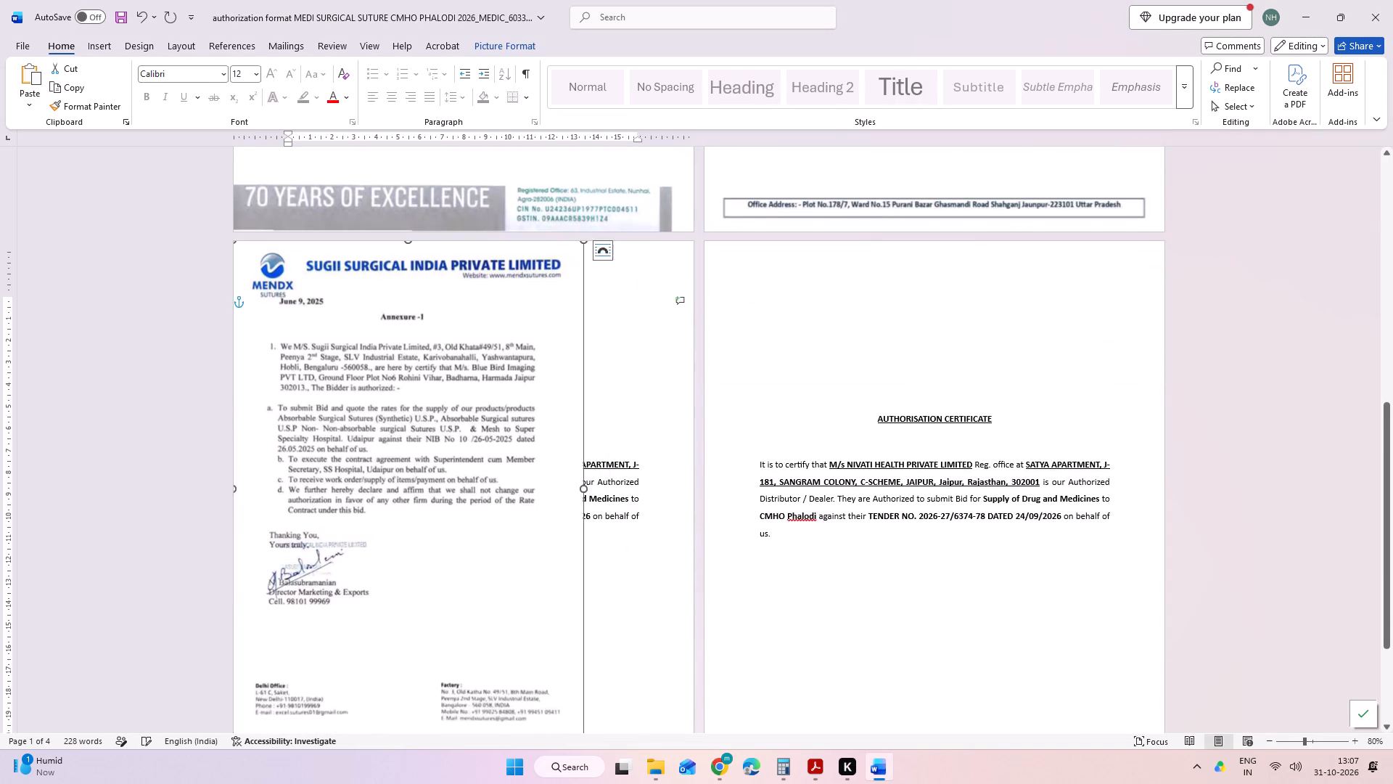
scroll(635, 392, "down", 8)
scroll(606, 554, "down", 2)
left_click_drag(583, 568, 699, 680)
left_click(699, 680)
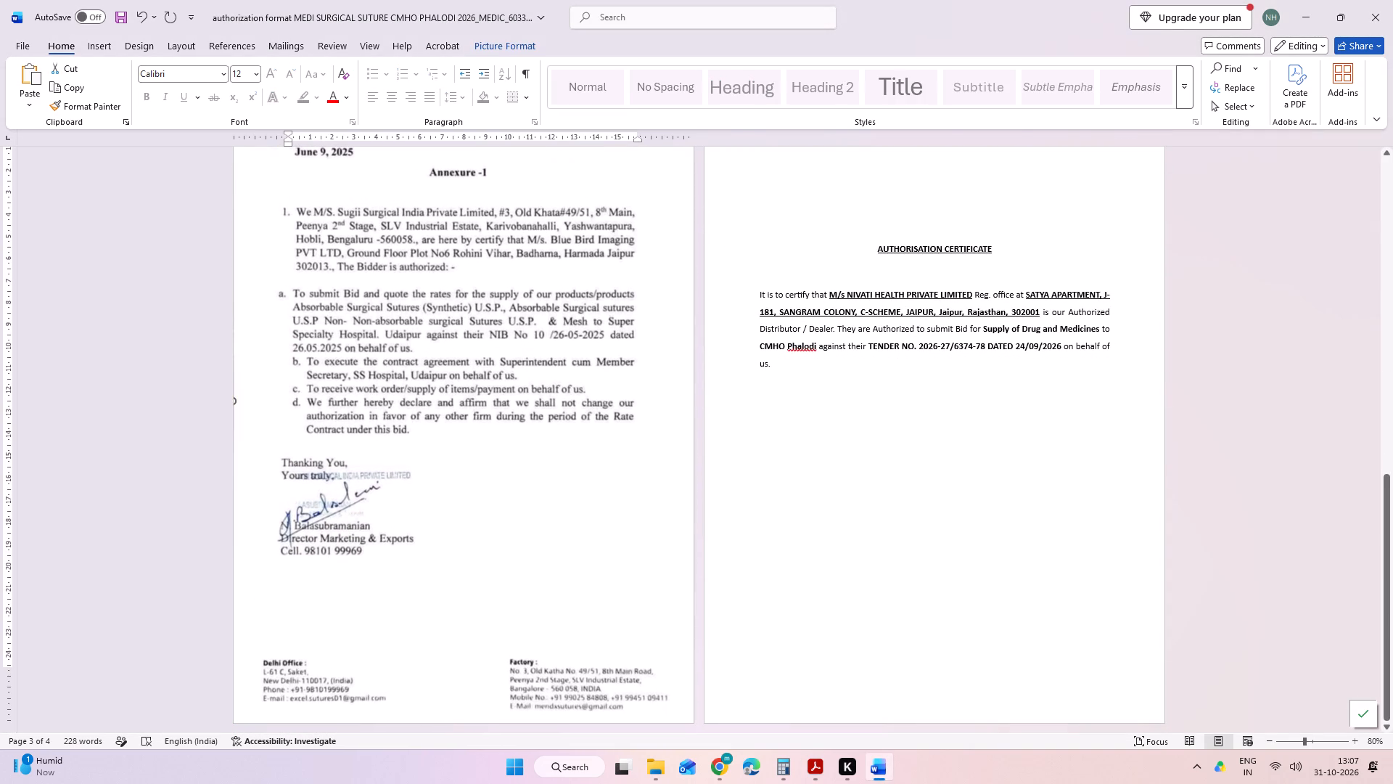
Set the Sugii Surgical letterhead picture's text wrapping to behind the certificate text.
right_click(549, 364)
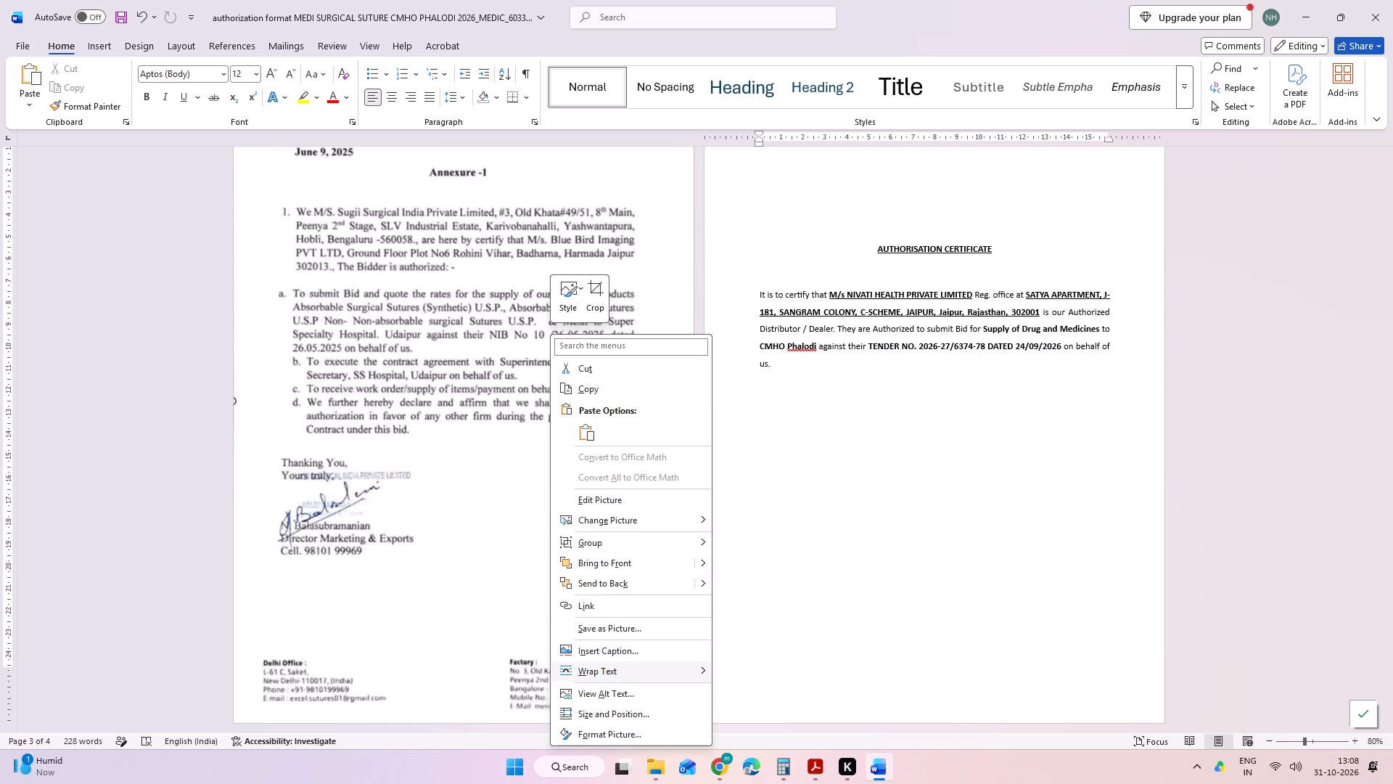
left_click(702, 670)
left_click(760, 600)
left_click(564, 499)
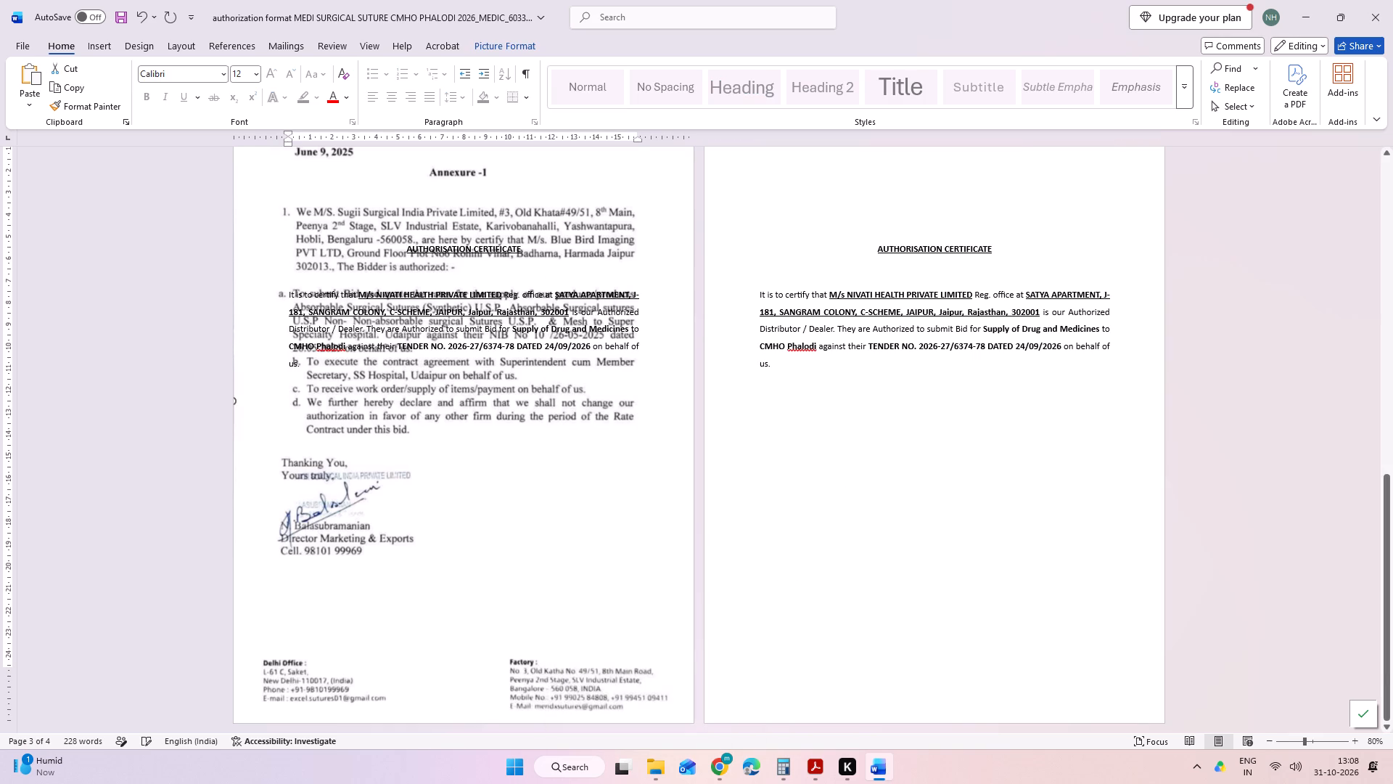
Snip a blank white patch from the Sugii Surgical letterhead, paste it, and move it over the letterhead's date on page 3.
scroll(564, 499, "up", 6)
key("shift+super+s")
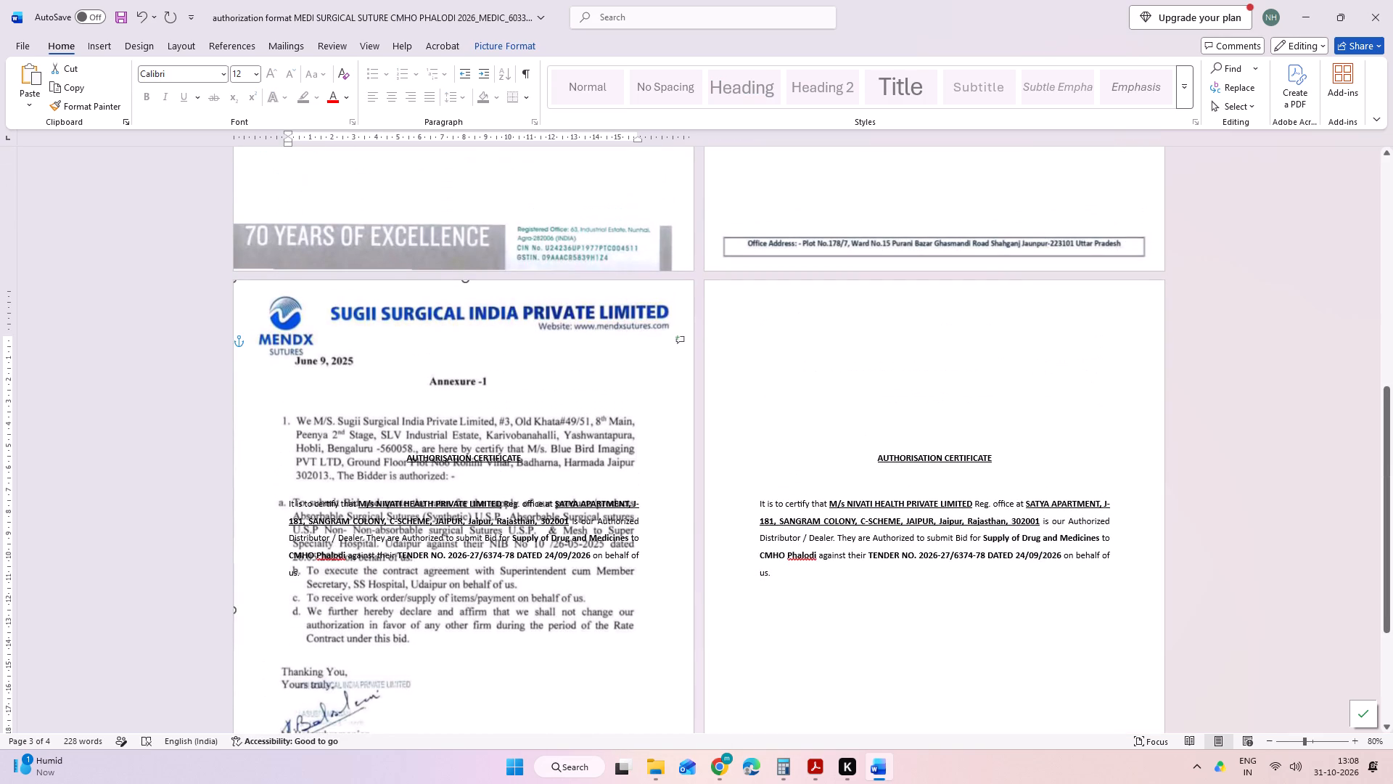
left_click_drag(563, 356, 657, 399)
left_click(800, 387)
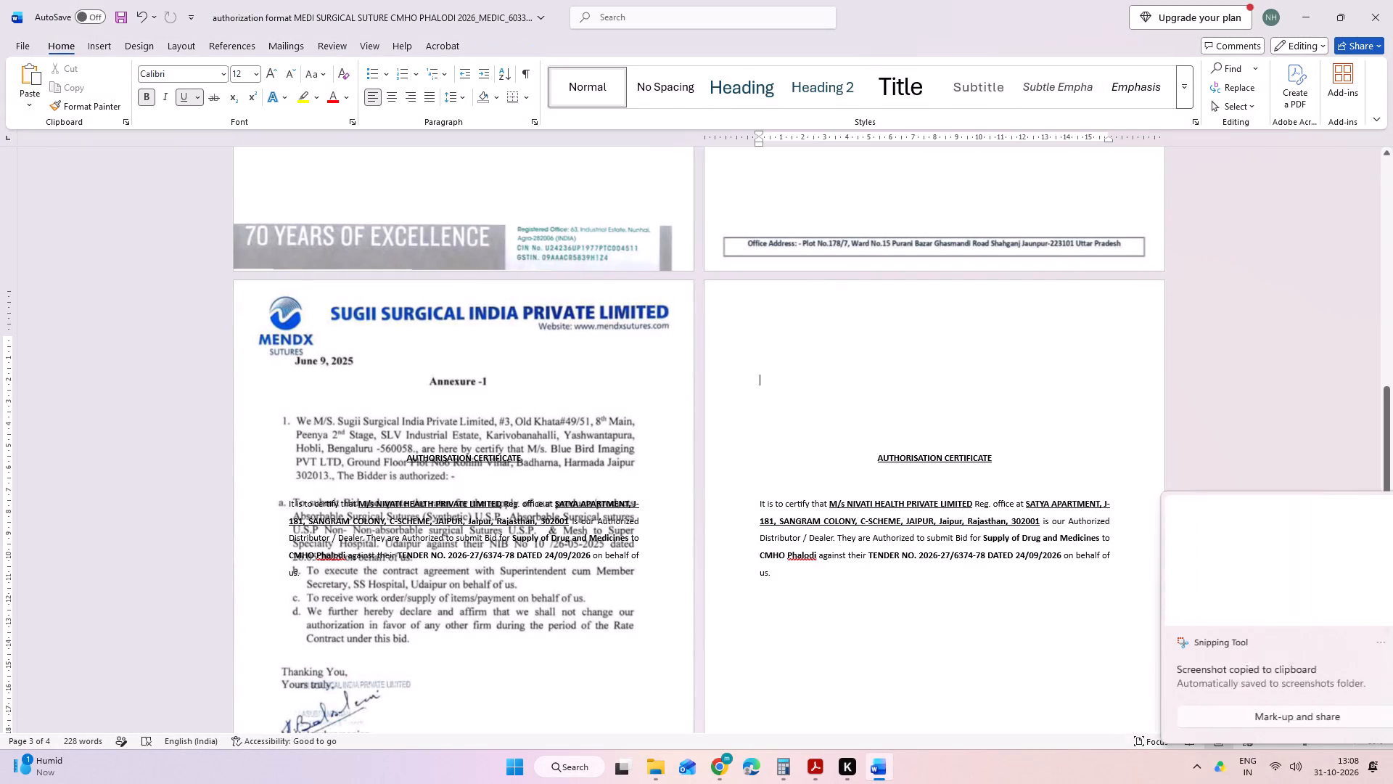
key("ctrl+v")
left_click_drag(797, 399, 289, 391)
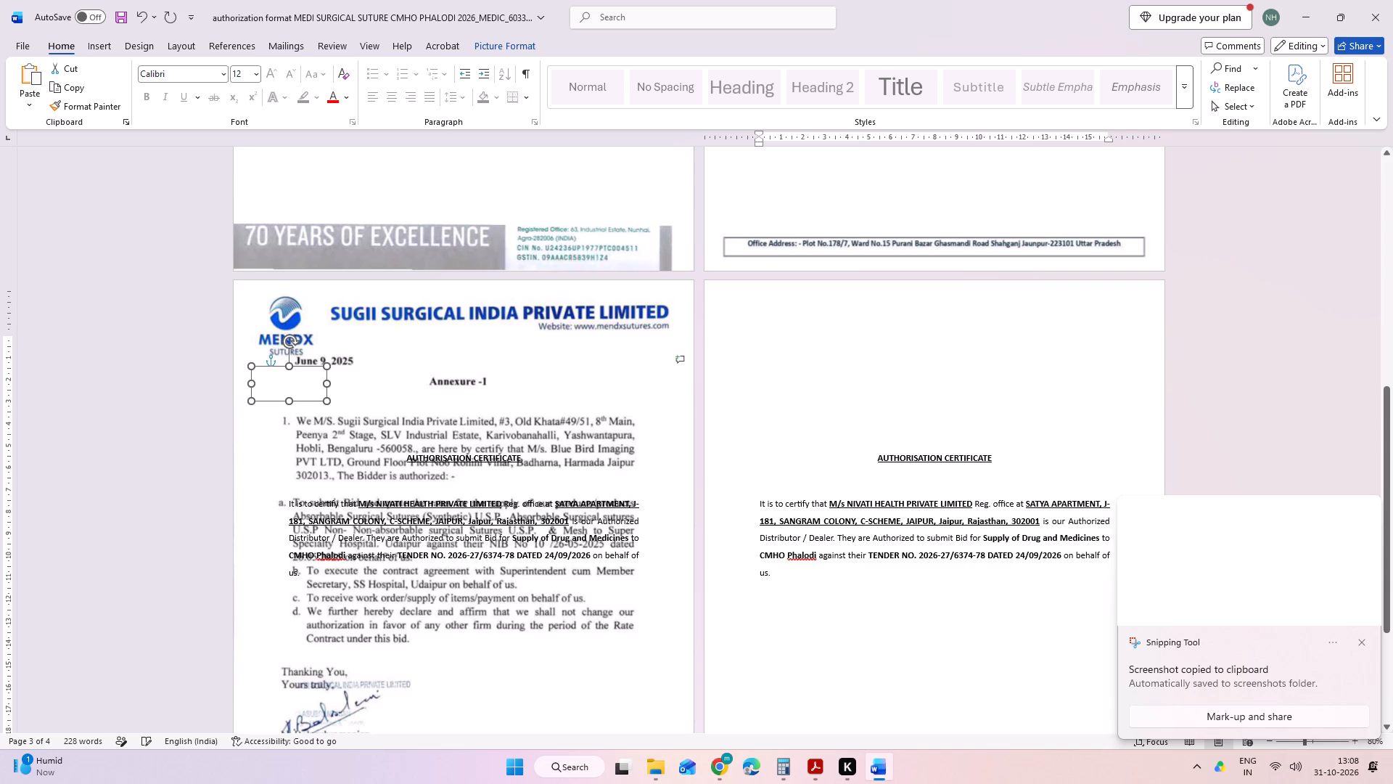
left_click_drag(289, 391, 290, 391)
Nudge the white patch upward until it sits just beneath the Mendx Sutures logo on page 3.
key("Up")
key("Up")
key("Up")
key("Up")
key("Up")
key("Up")
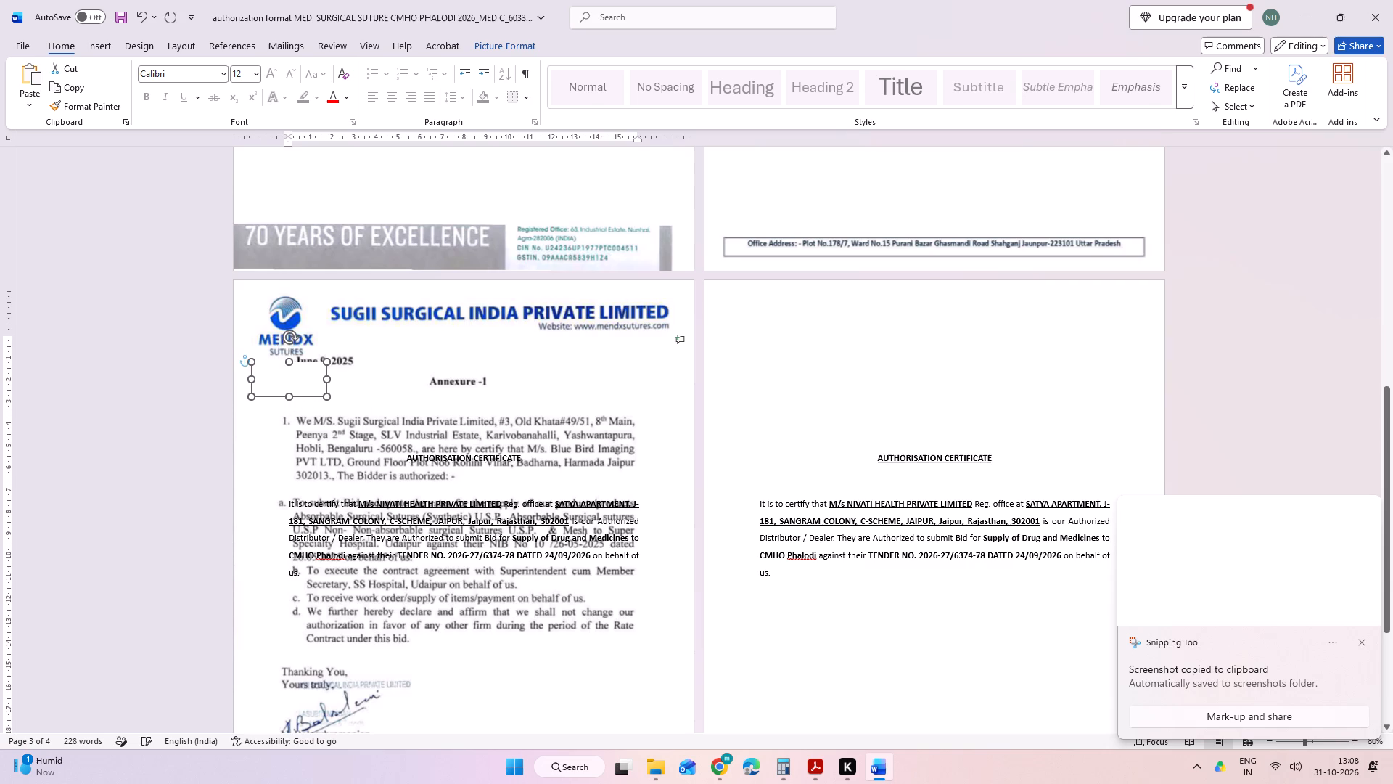
key("Up")
key("Up")
key("Up")
key("Up")
key("Up")
key("Up")
key("Up")
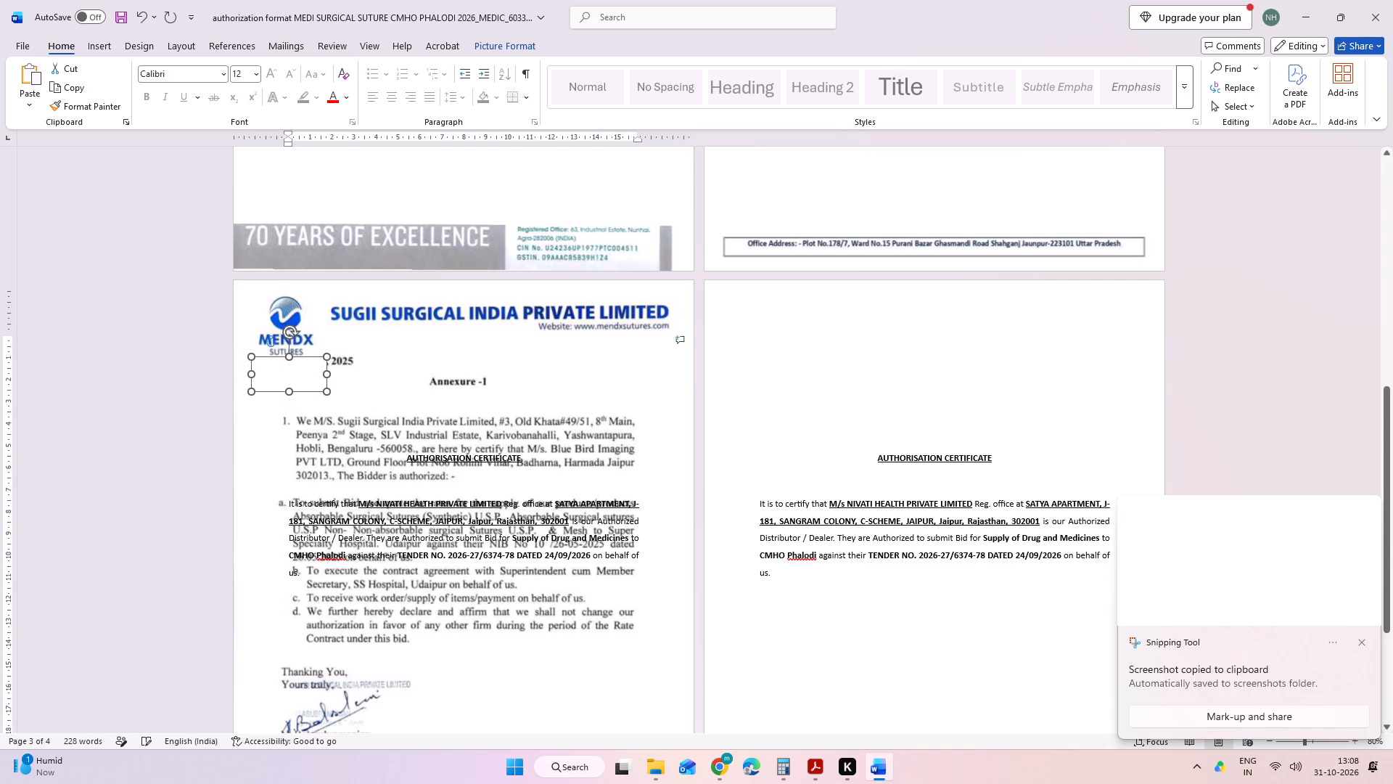
key("Up")
Stretch the white patch across the letterhead's width and down to just above "Thanking You" to cover the old letter text.
left_click_drag(327, 377, 694, 392)
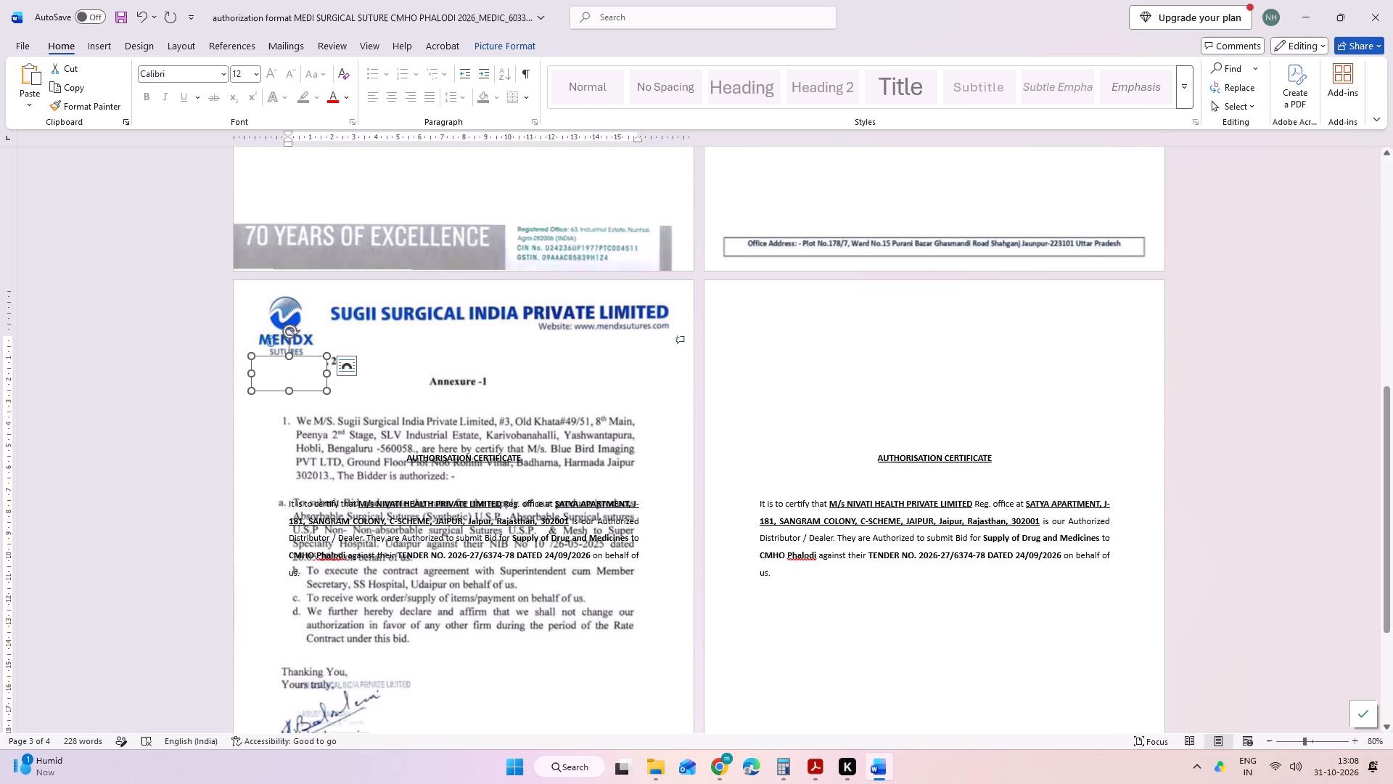
left_click(324, 373)
left_click_drag(324, 373, 576, 377)
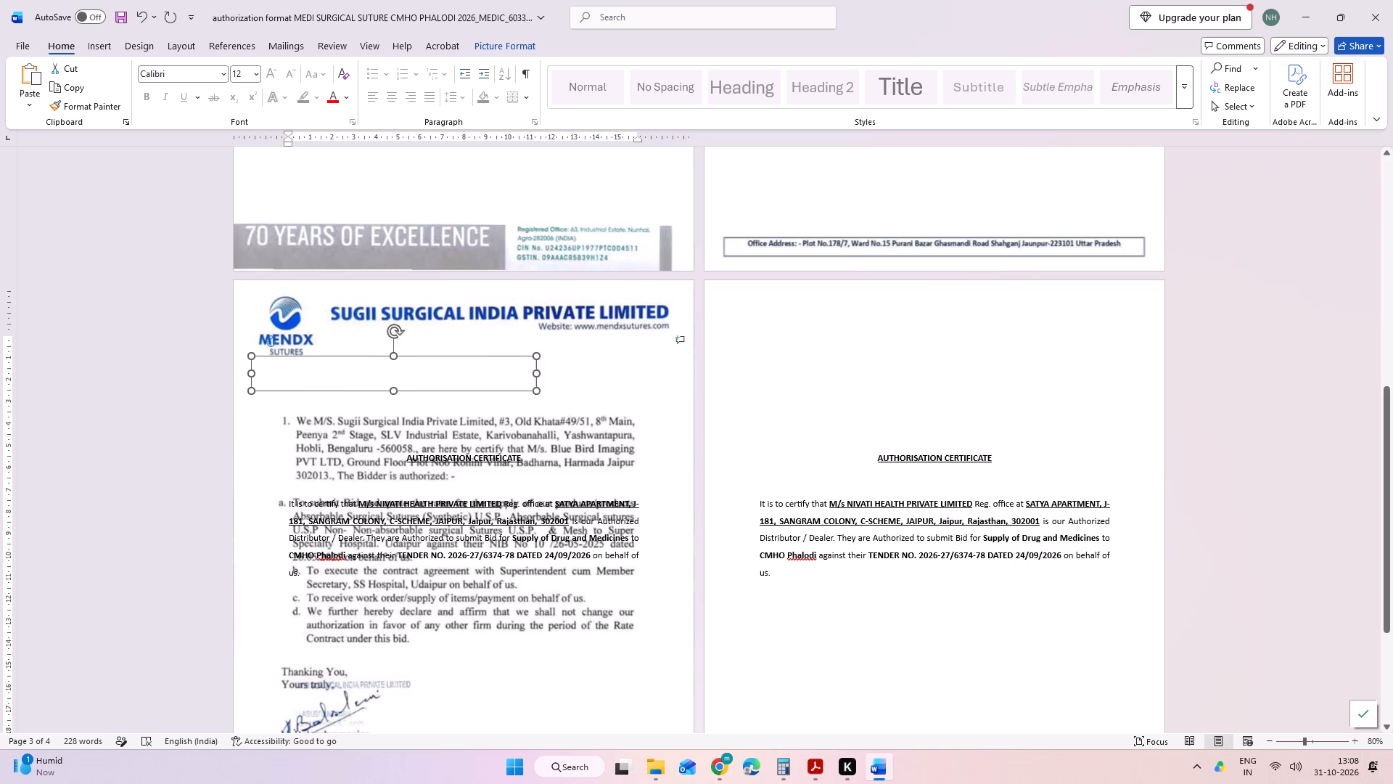
left_click_drag(576, 377, 673, 385)
left_click_drag(462, 390, 442, 640)
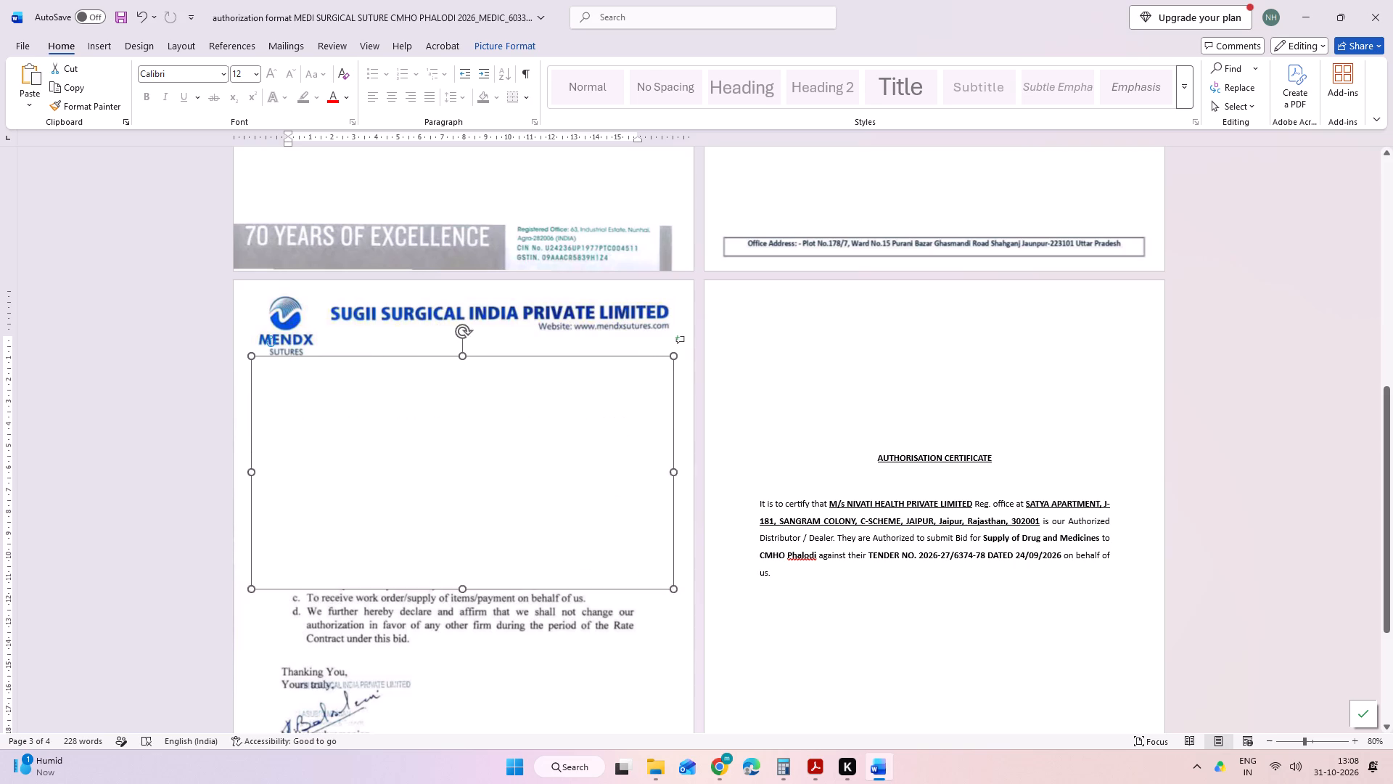
left_click_drag(442, 640, 443, 654)
Set the white patch's text wrapping to behind the certificate text.
left_click(692, 369)
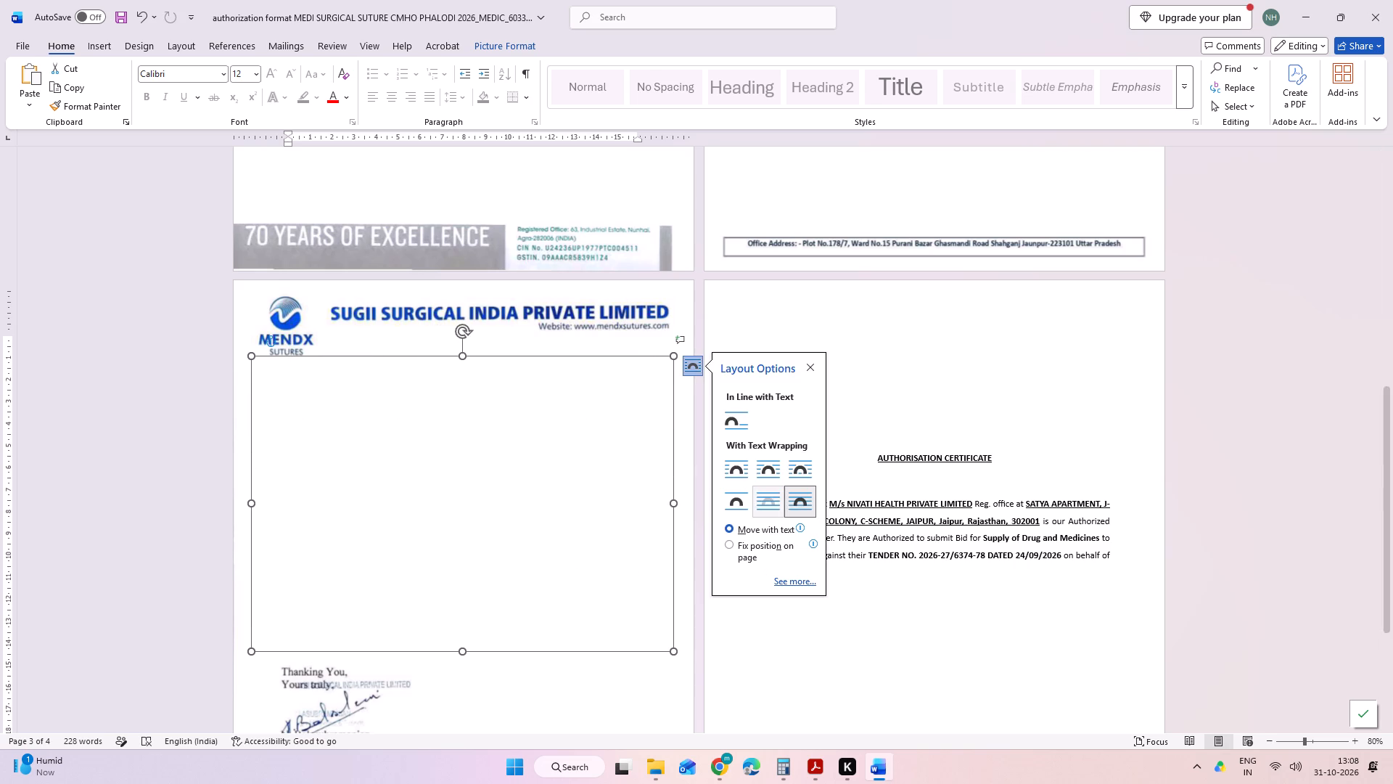
left_click(776, 508)
left_click(818, 340)
Set the font of the authorisation certificate text on the Sugii Surgical page to Mangal (Headings).
scroll(818, 340, "down", 3)
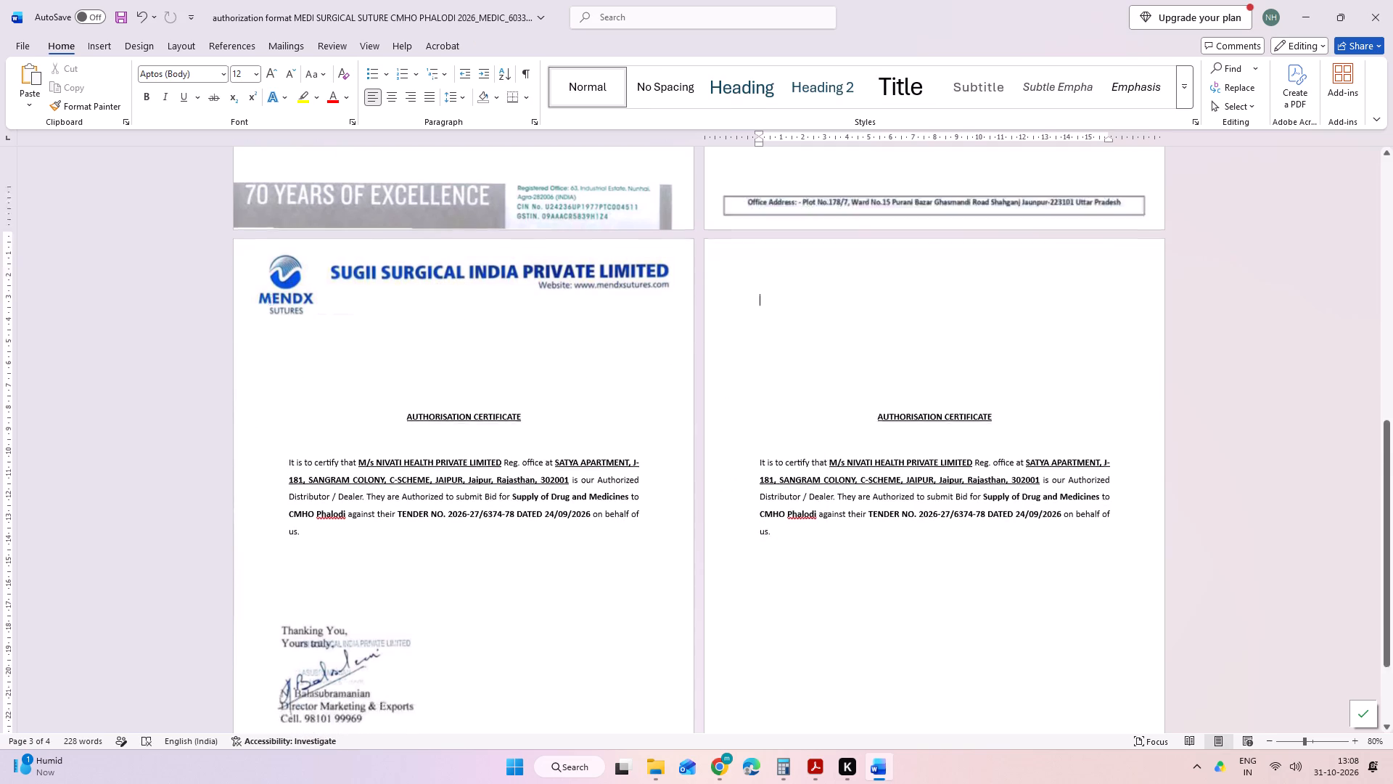
scroll(818, 340, "down", 5)
scroll(435, 420, "up", 3)
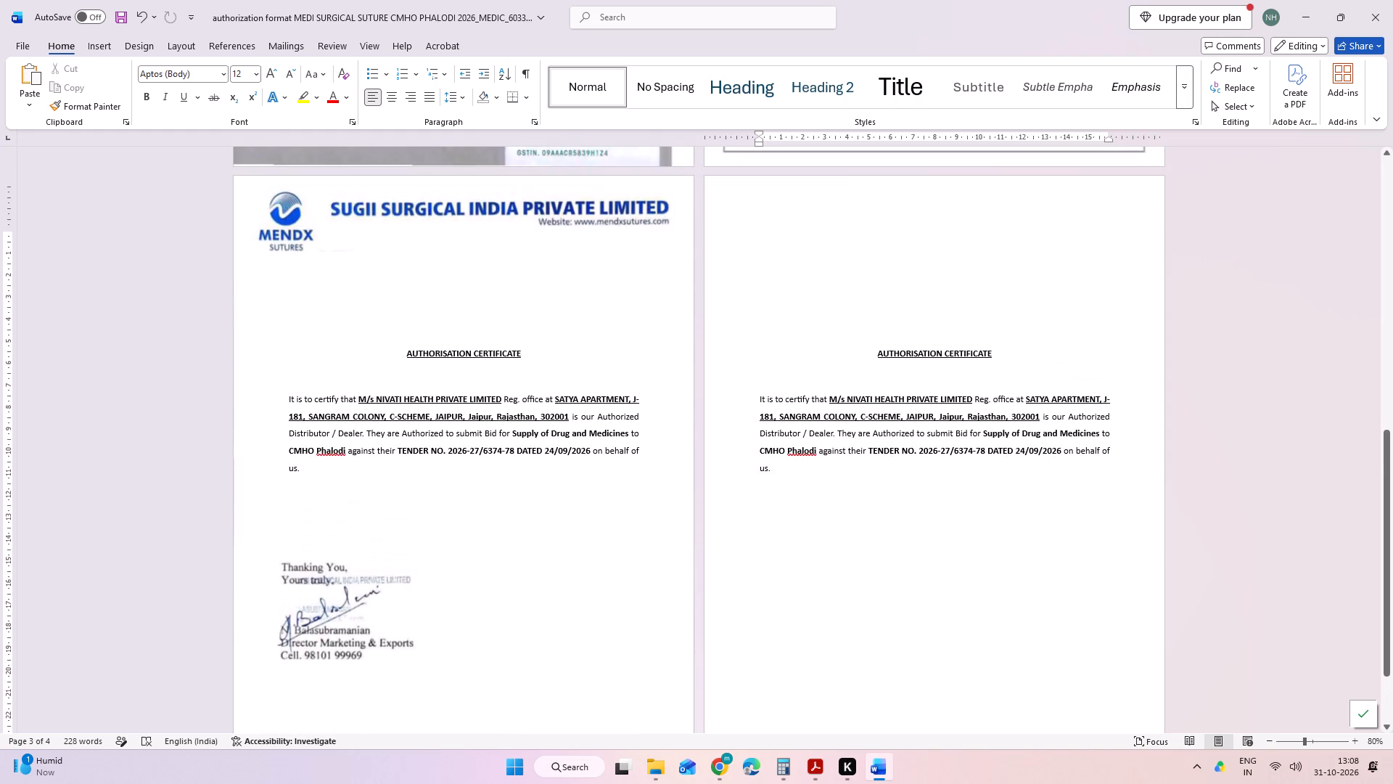
left_click(308, 470)
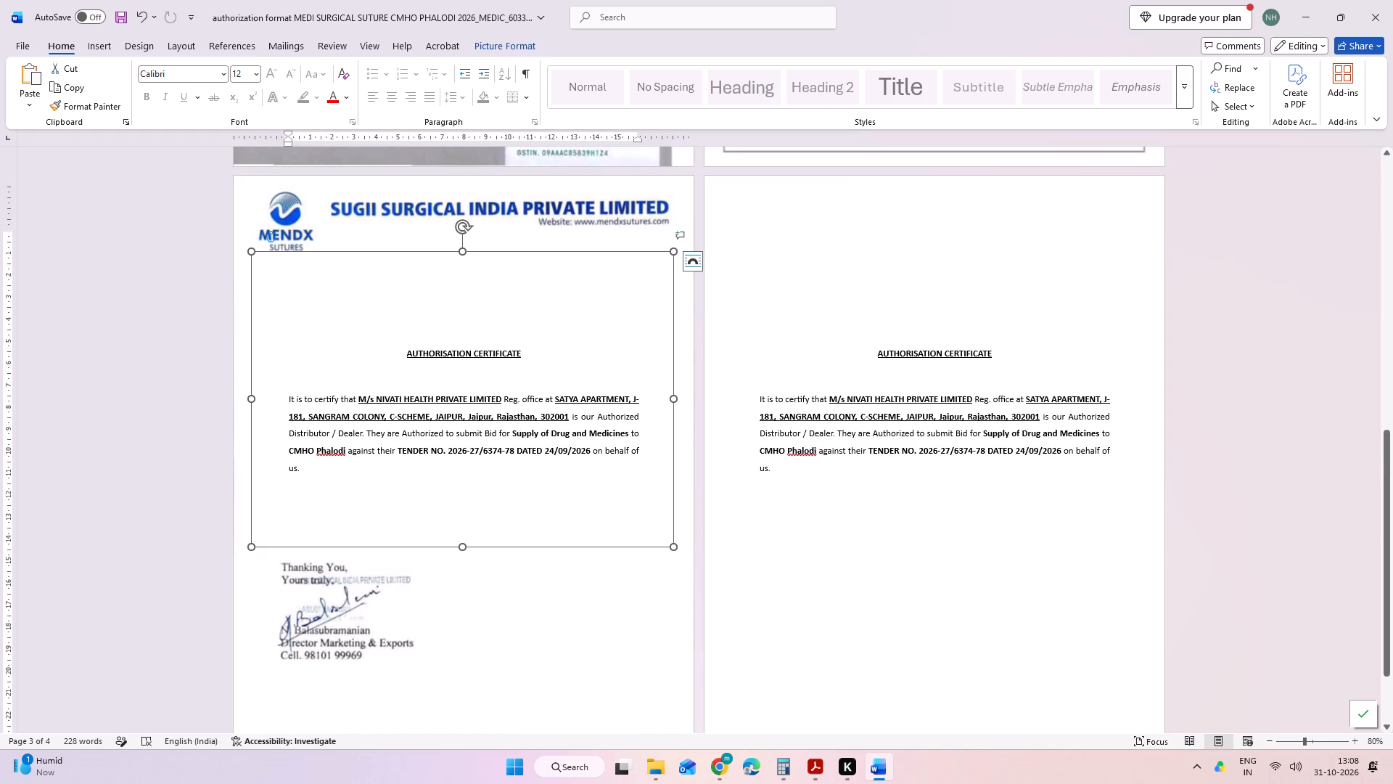
left_click_drag(303, 470, 390, 356)
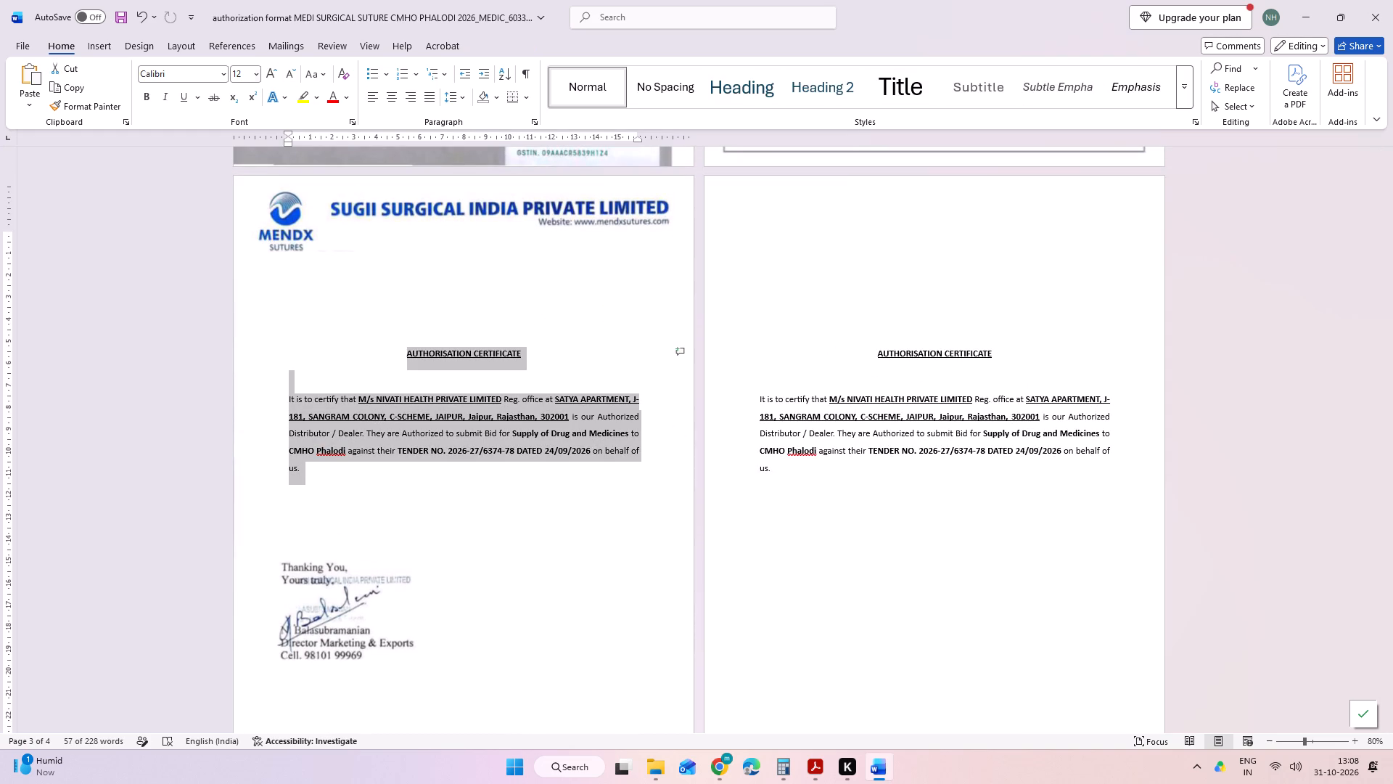
left_click(218, 74)
left_click(221, 77)
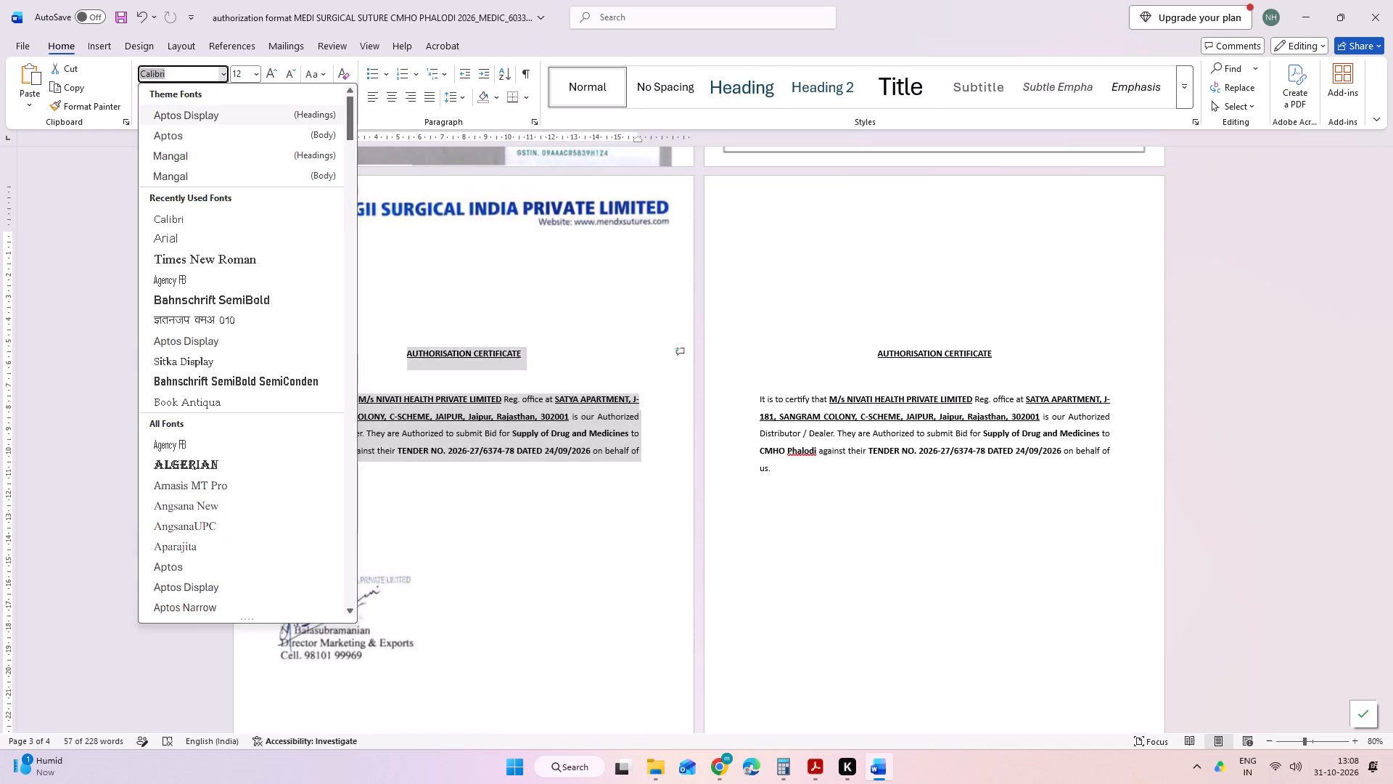
left_click(205, 160)
left_click(816, 520)
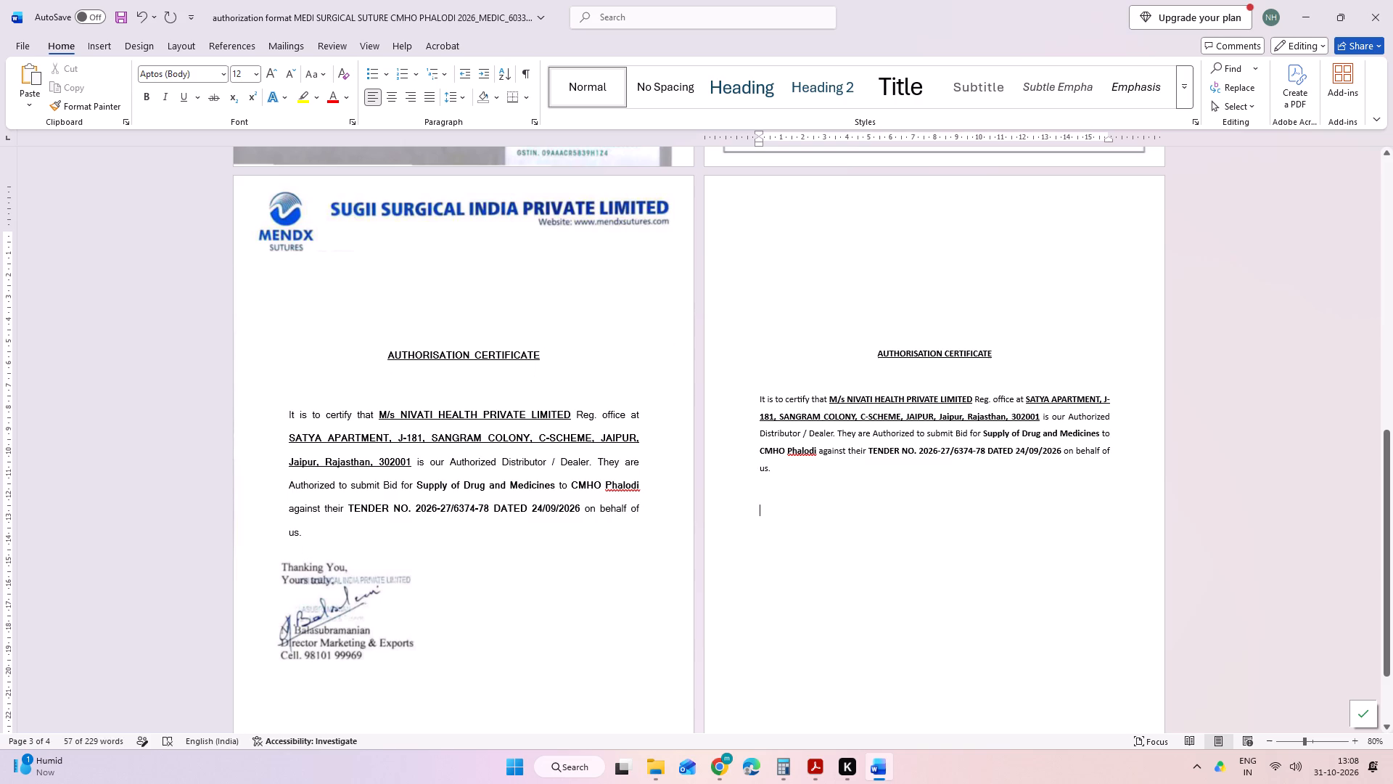
Set the font of the authorisation certificate text on page 4 to Book Antiqua.
left_click_drag(781, 473, 843, 362)
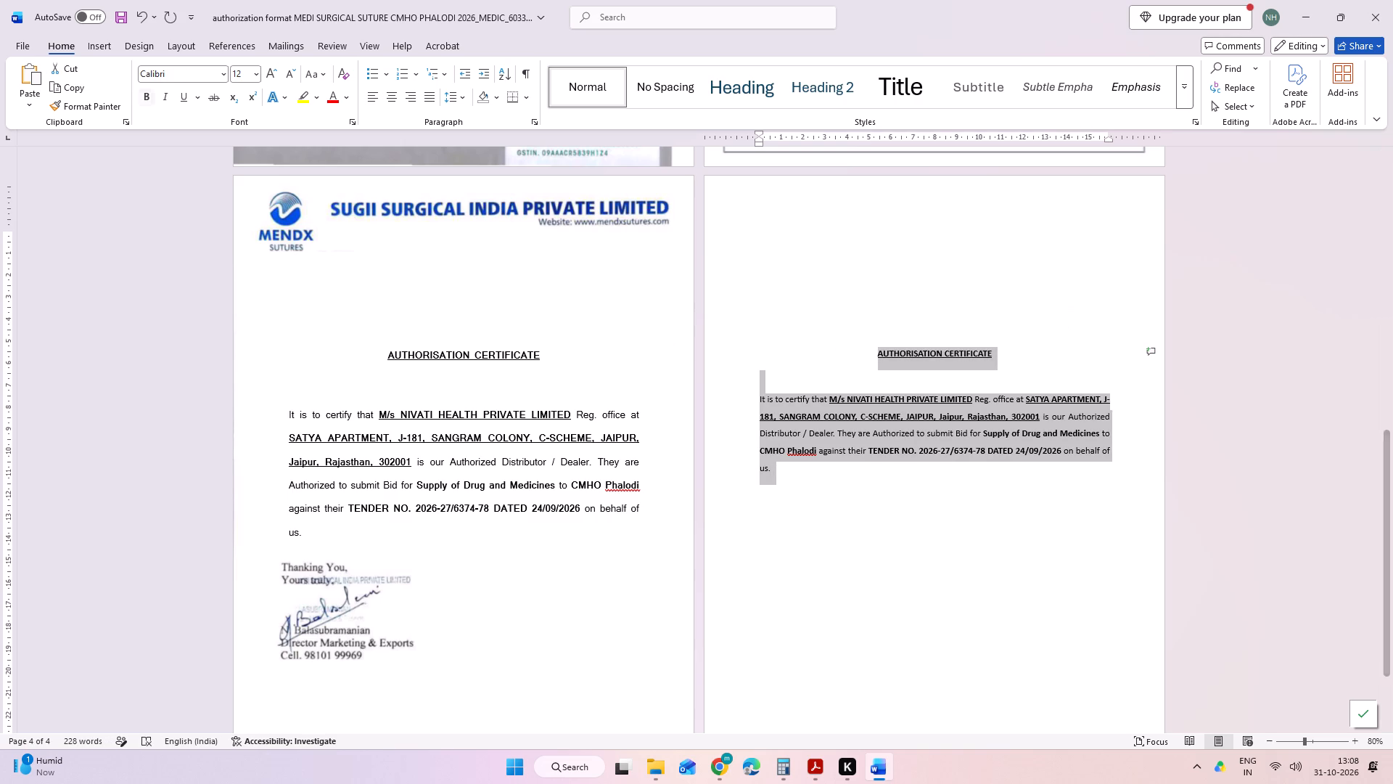
left_click(219, 75)
scroll(258, 502, "down", 5)
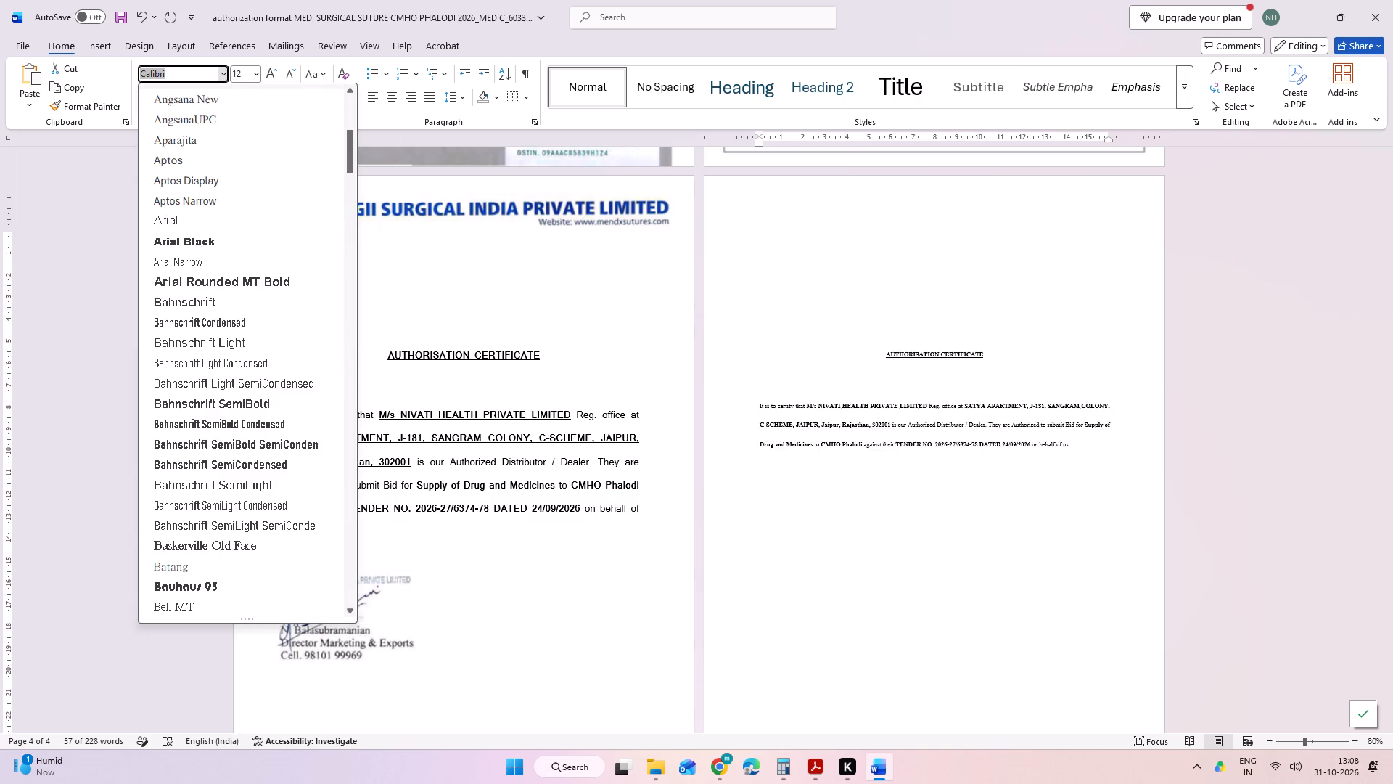
key("b")
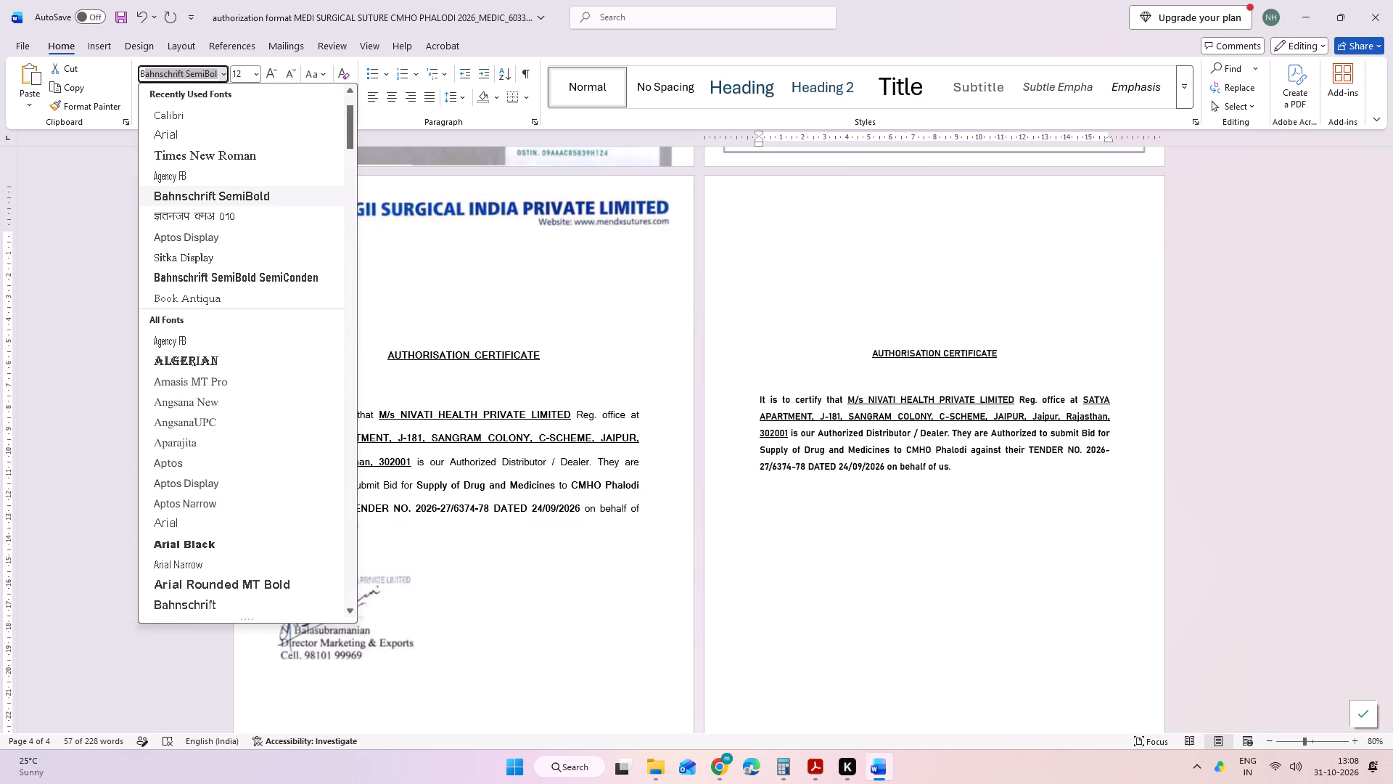
type("ook")
key("Return")
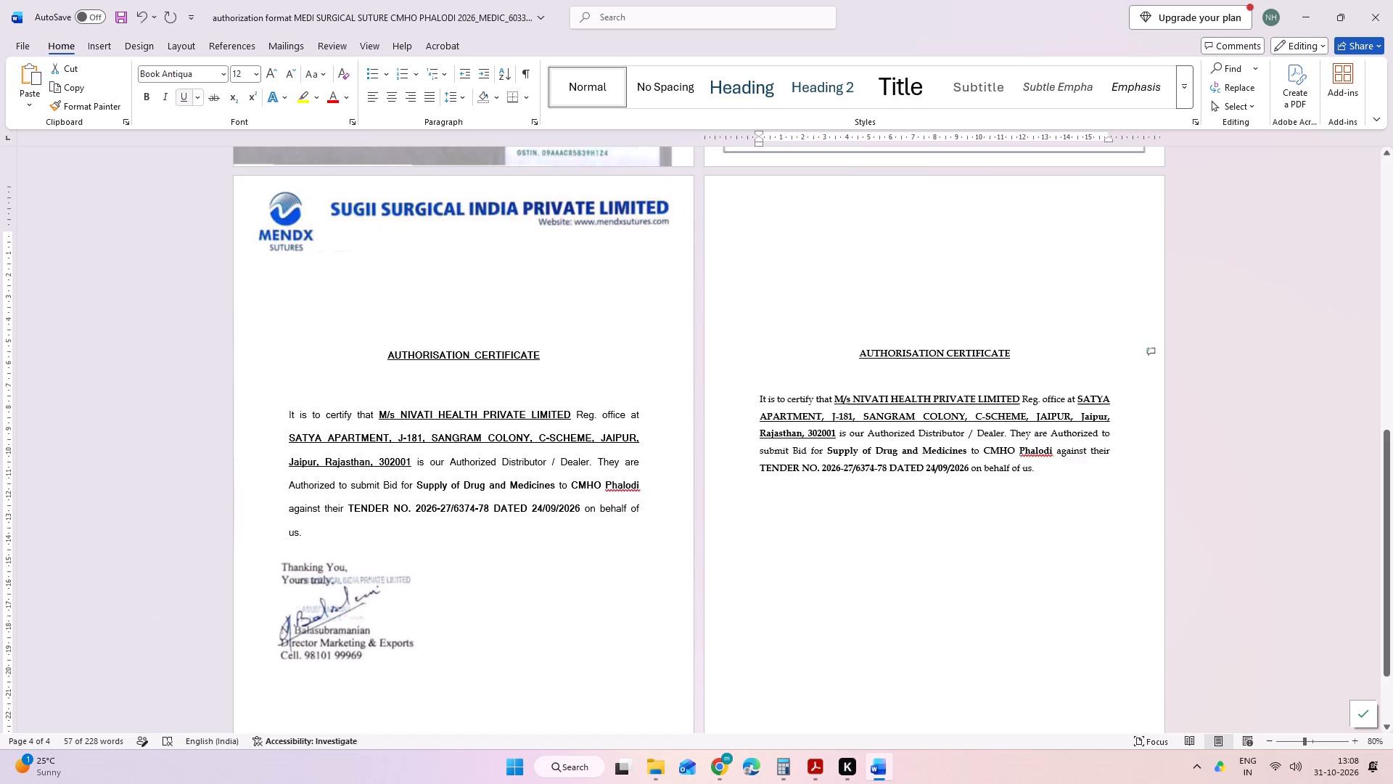
left_click(870, 279)
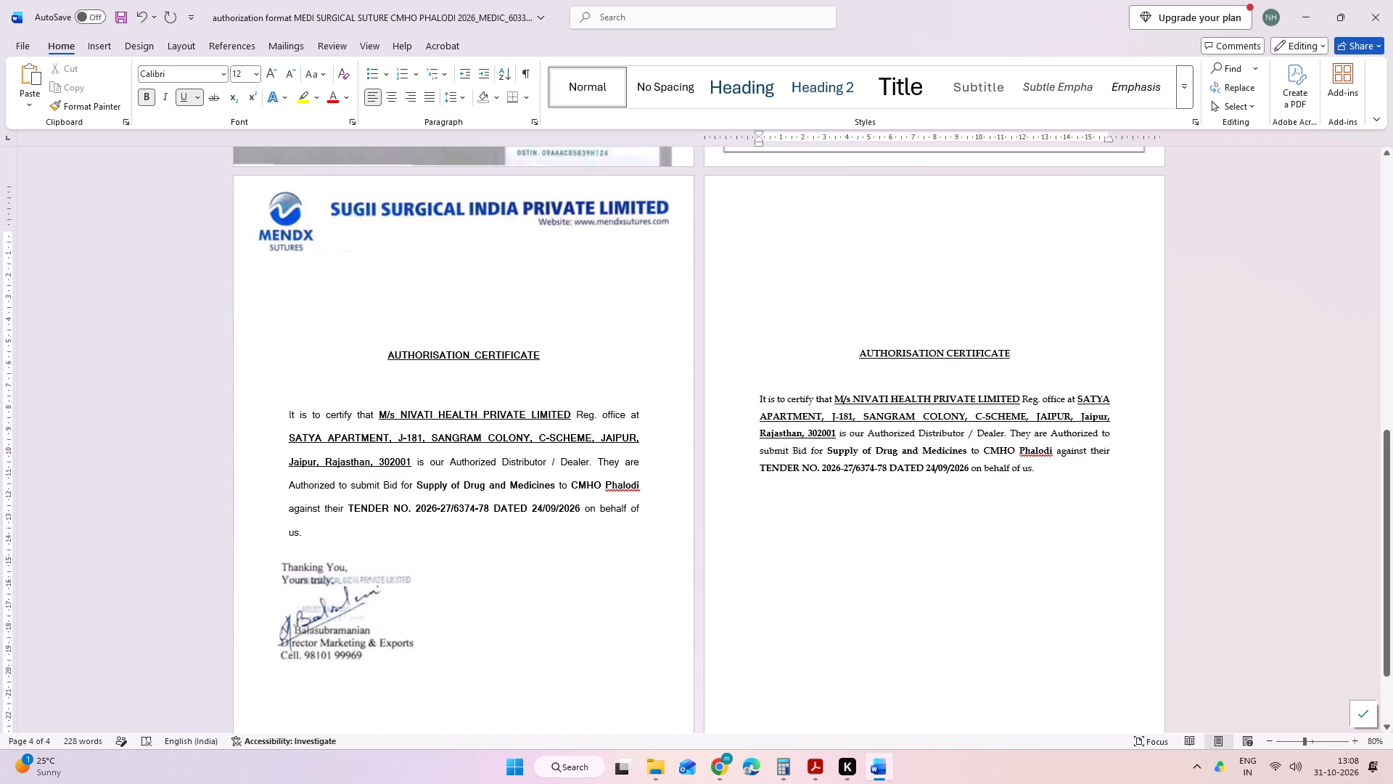
Set the line spacing of the Cass Healthcare certificate's heading and body text to 2.0.
scroll(1036, 471, "up", 15)
middle_click(1036, 471)
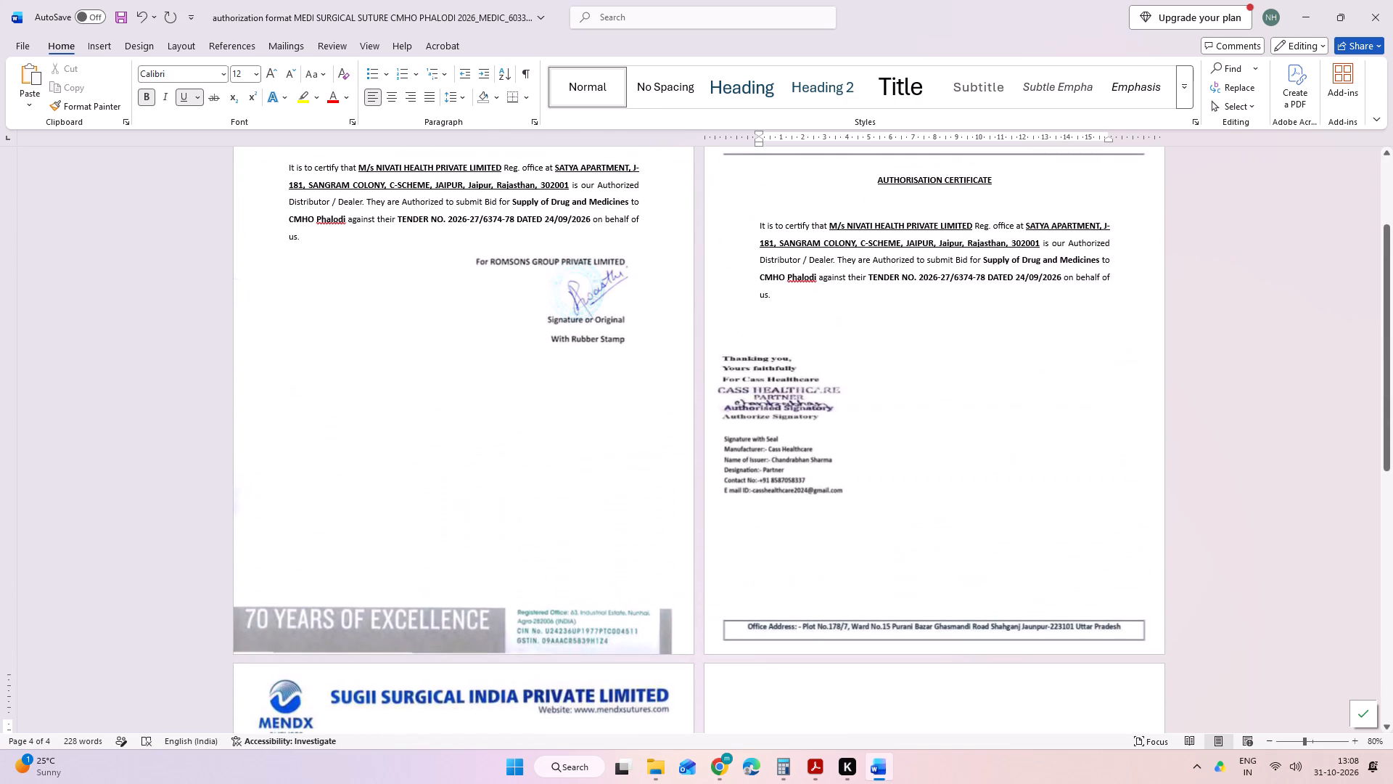
left_click_drag(775, 298, 826, 181)
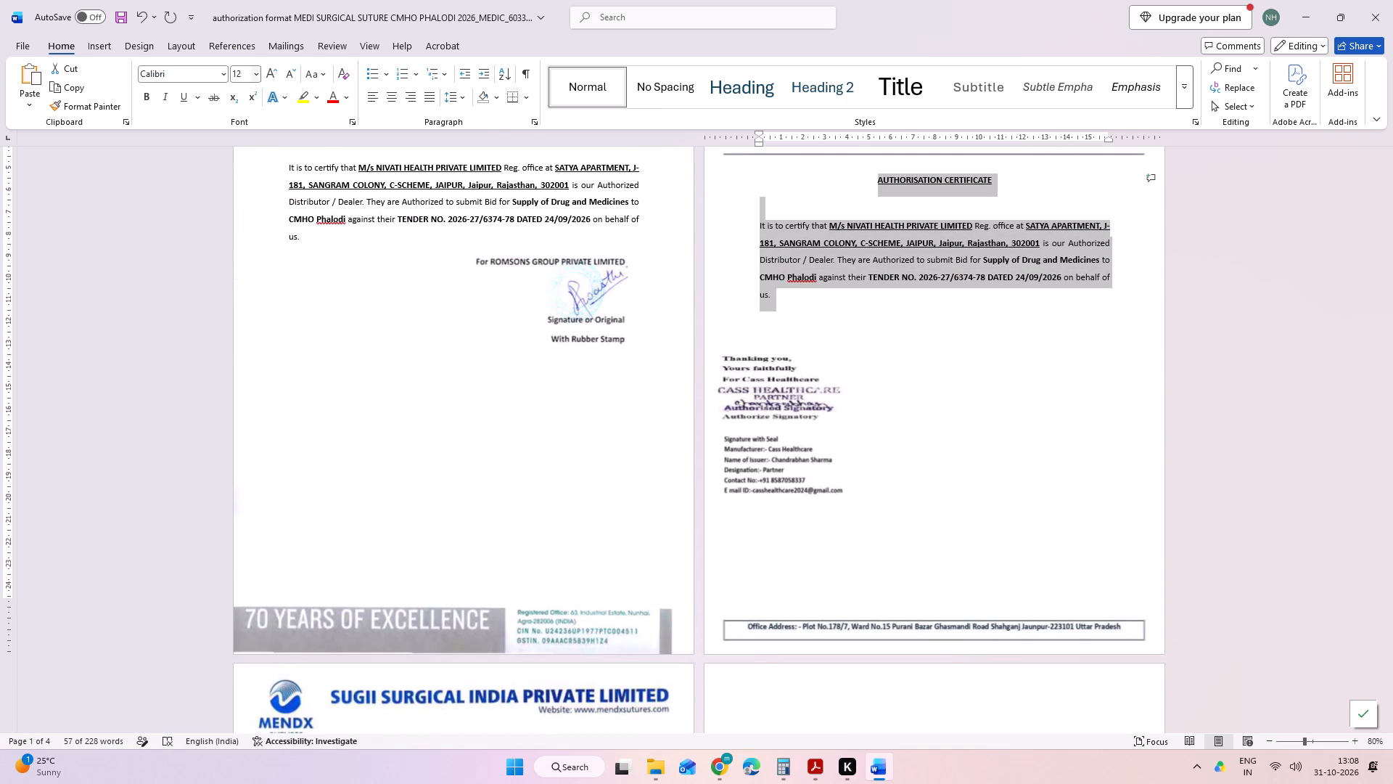
left_click(463, 105)
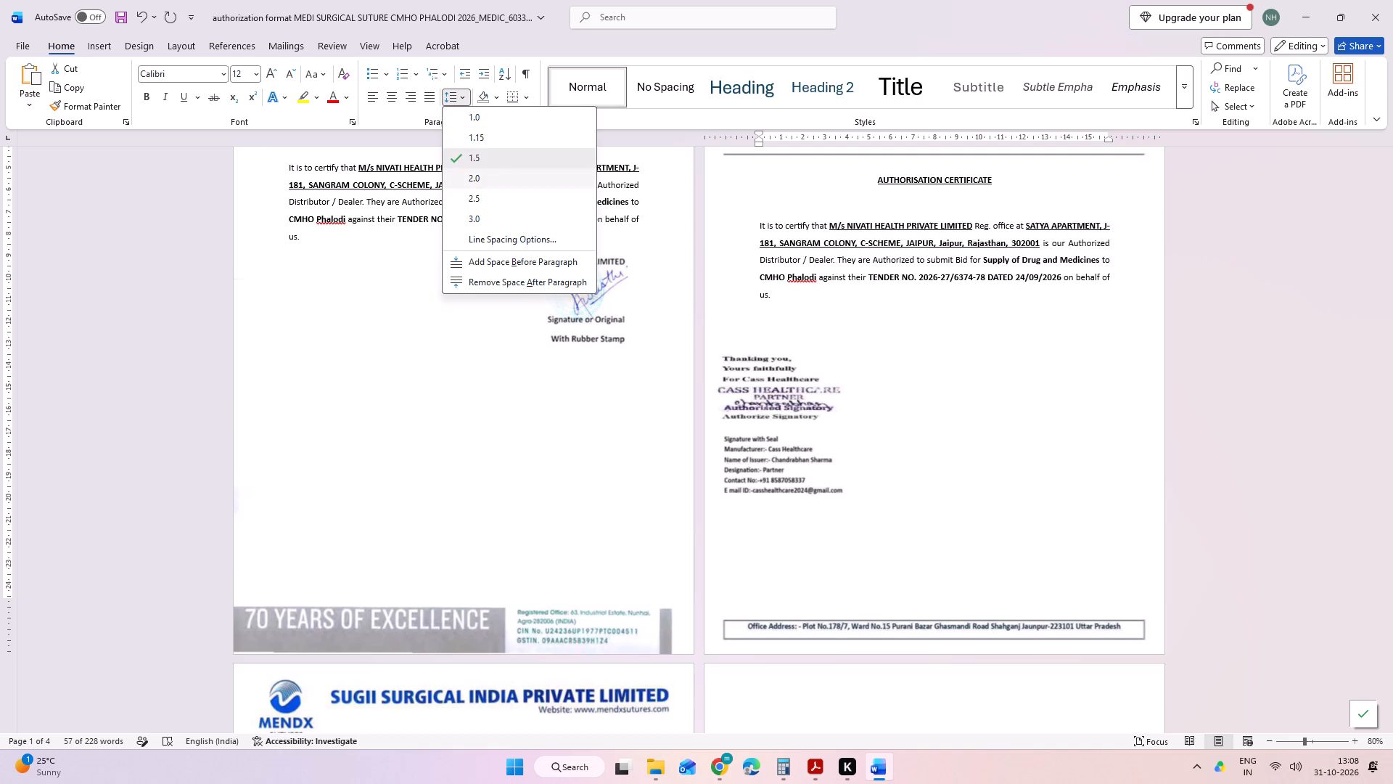
left_click(467, 176)
Centre-align the Cass Healthcare certificate's heading and body text.
scroll(561, 298, "up", 4)
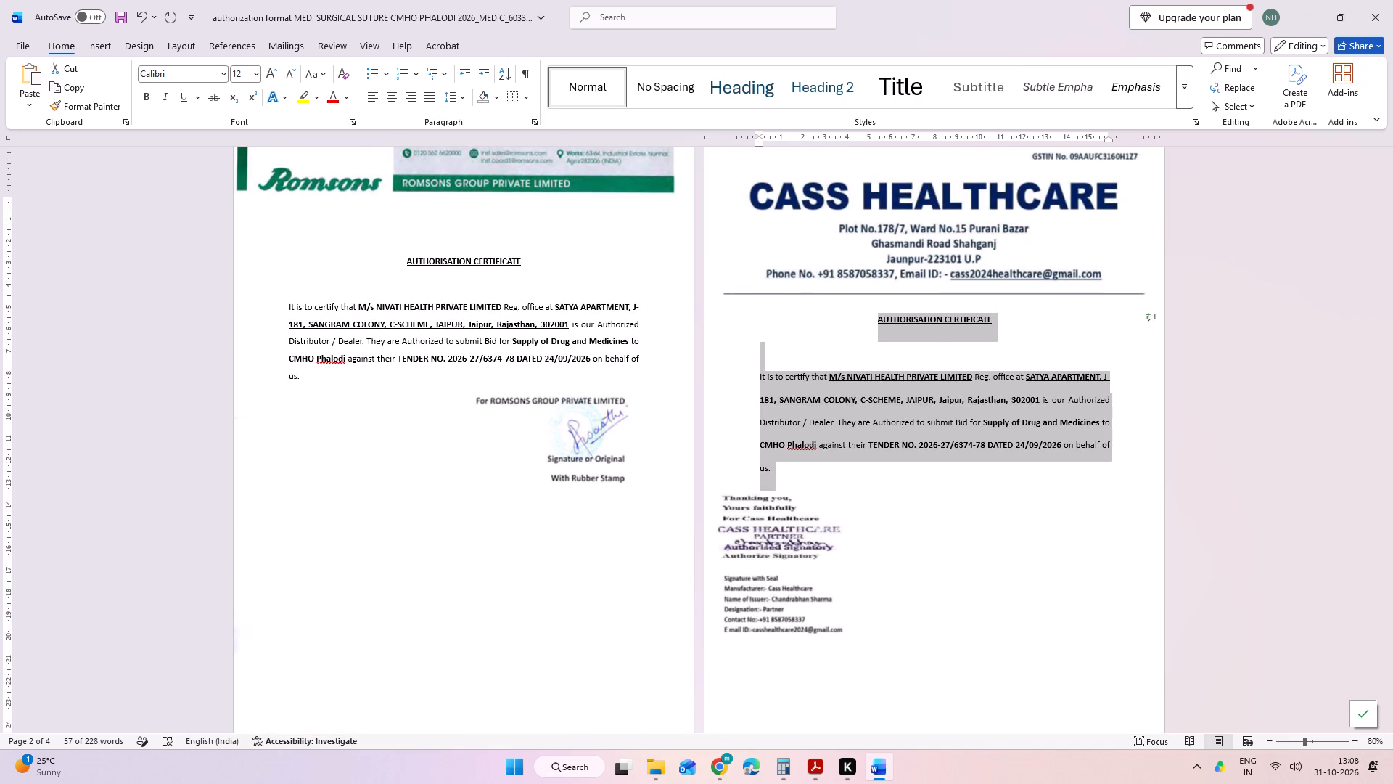
left_click(393, 102)
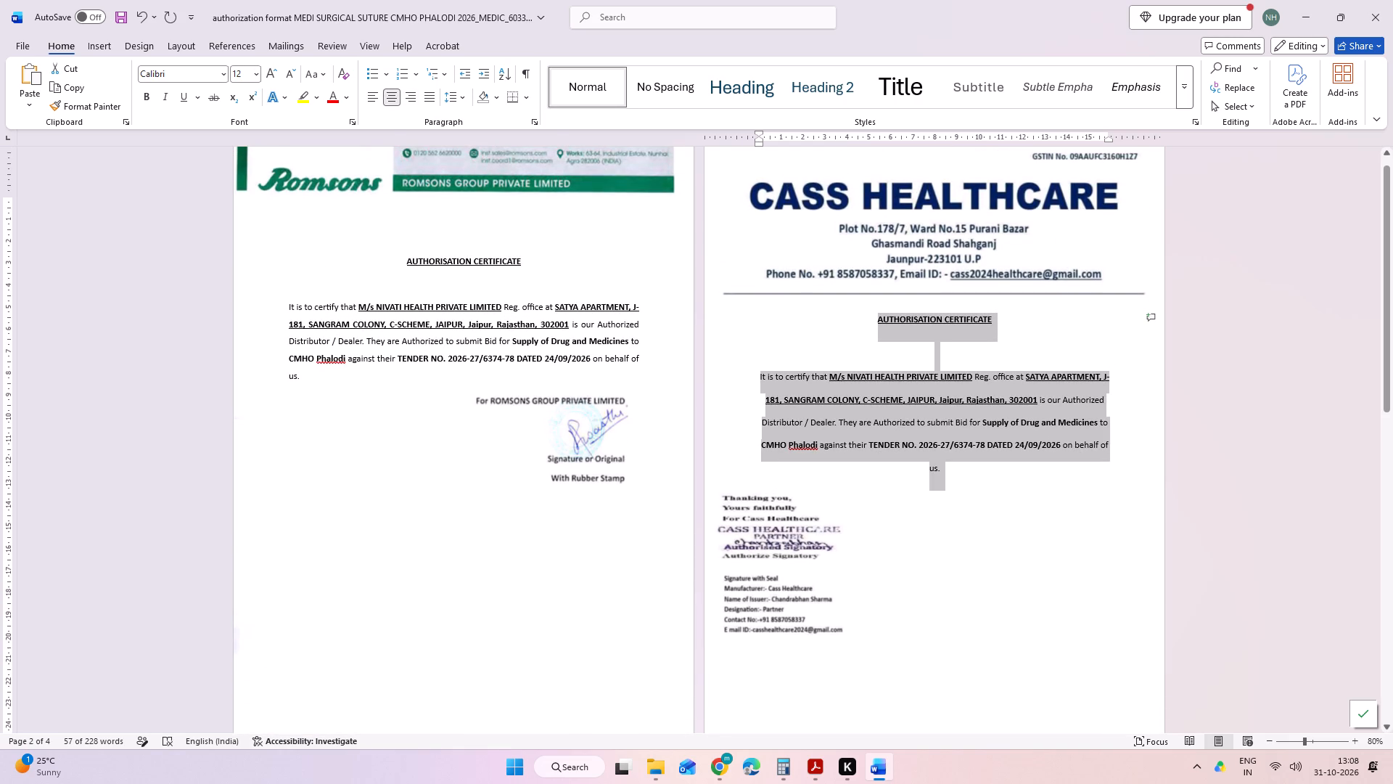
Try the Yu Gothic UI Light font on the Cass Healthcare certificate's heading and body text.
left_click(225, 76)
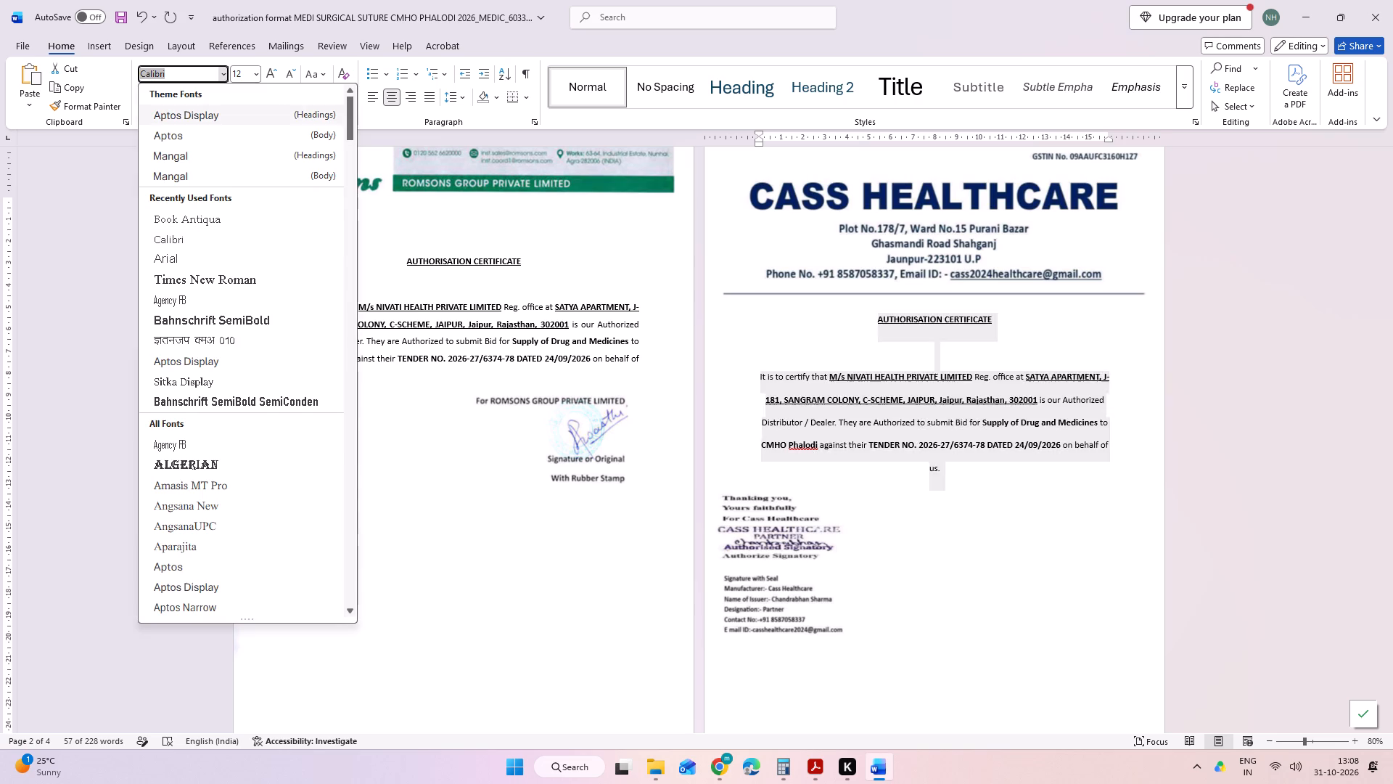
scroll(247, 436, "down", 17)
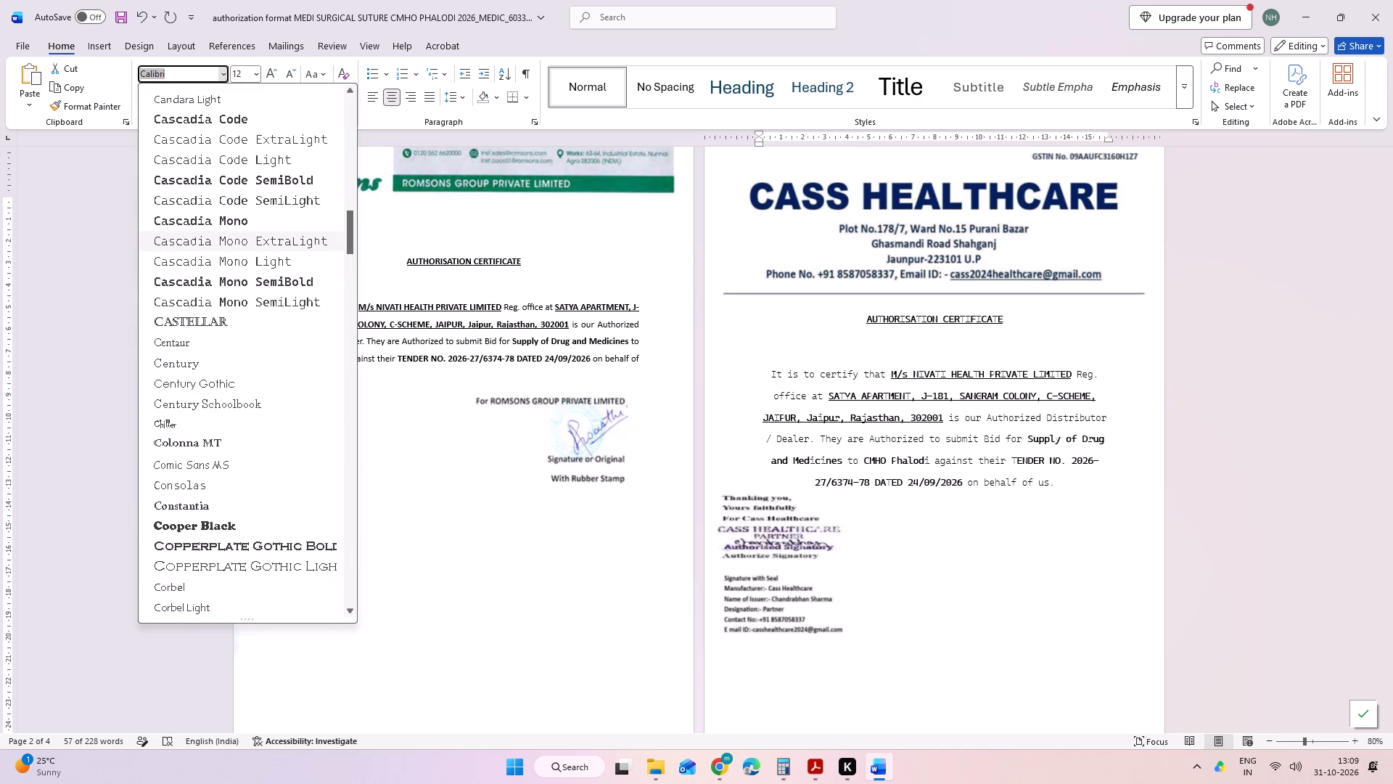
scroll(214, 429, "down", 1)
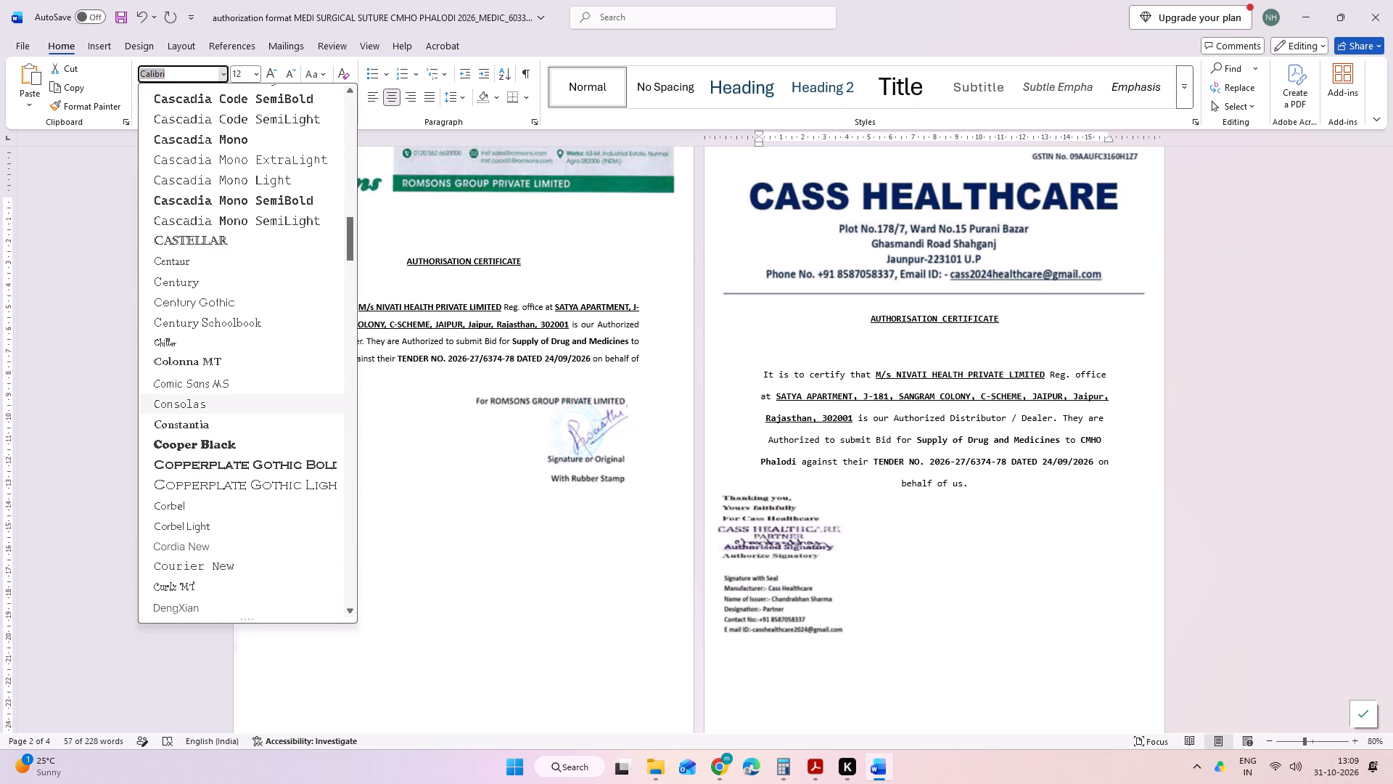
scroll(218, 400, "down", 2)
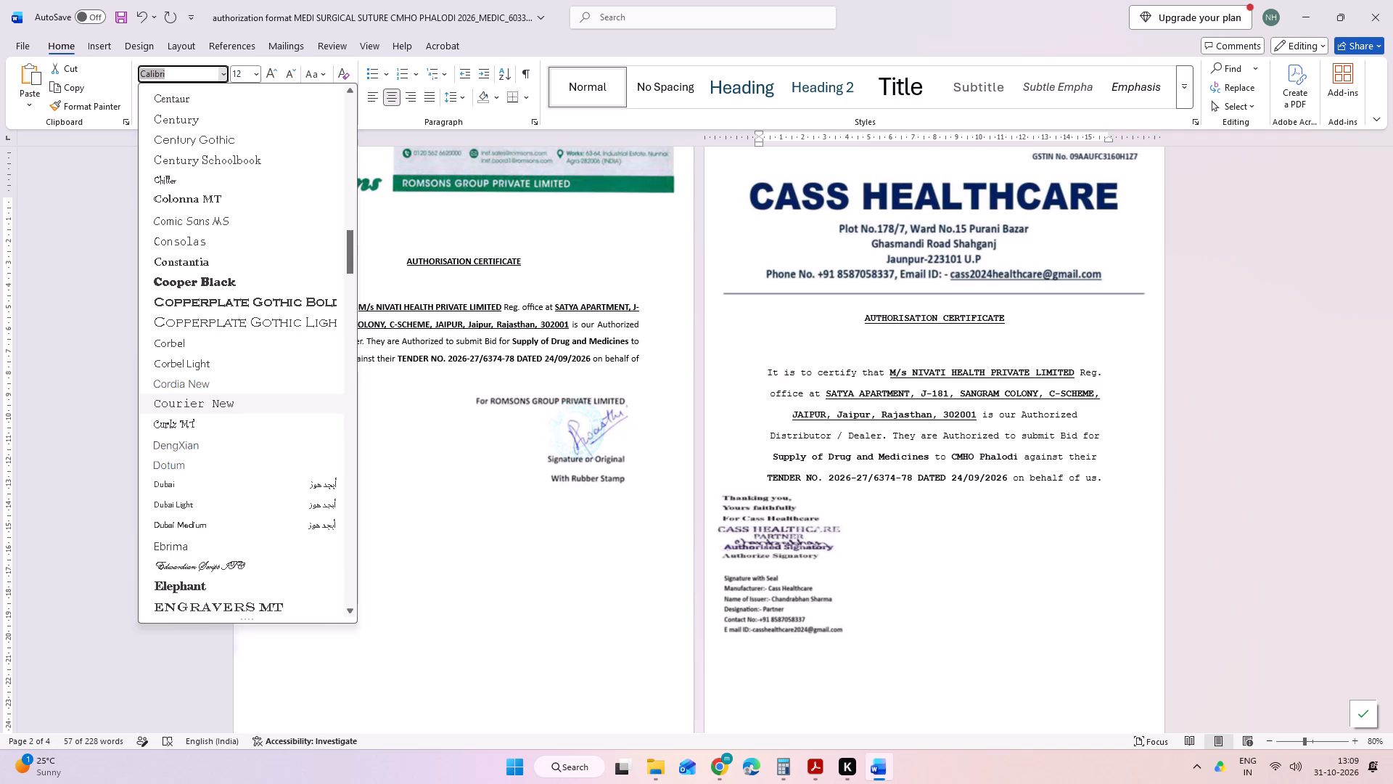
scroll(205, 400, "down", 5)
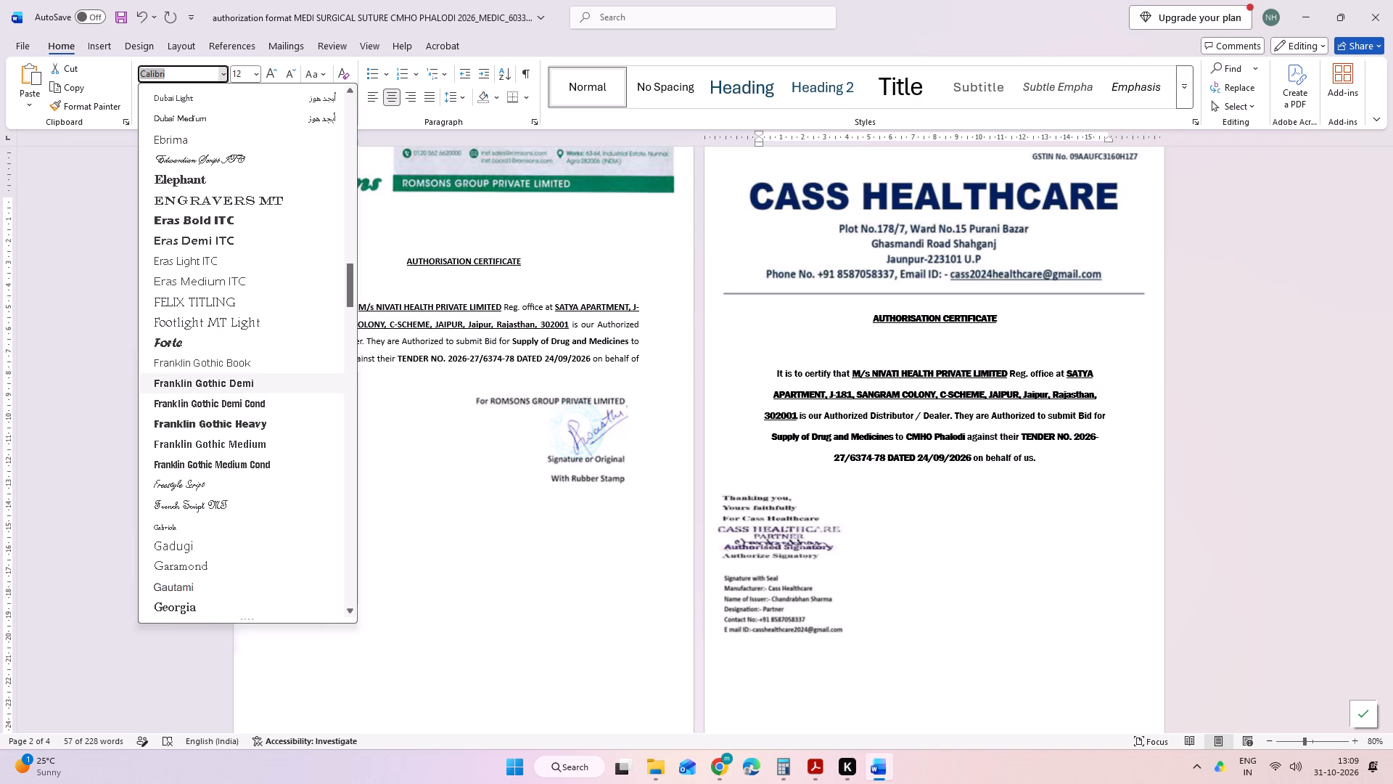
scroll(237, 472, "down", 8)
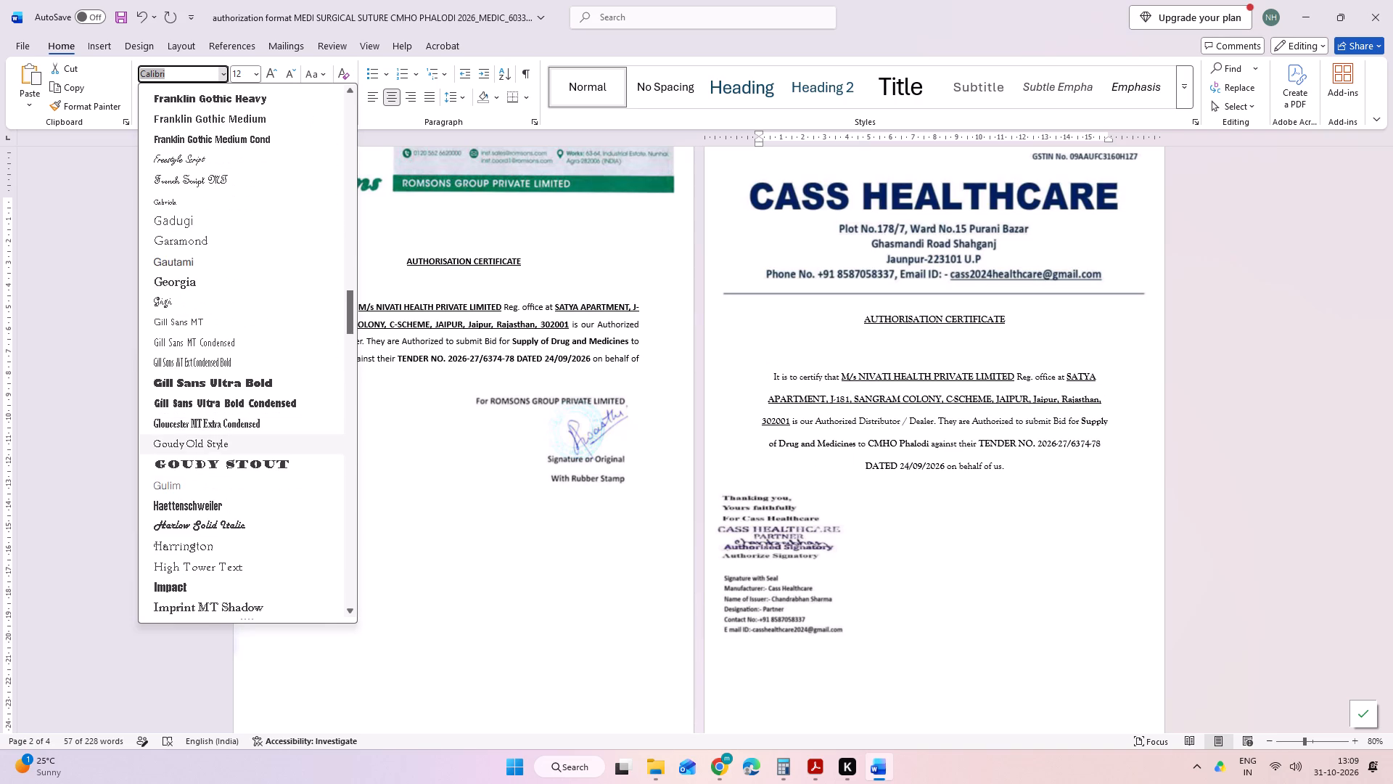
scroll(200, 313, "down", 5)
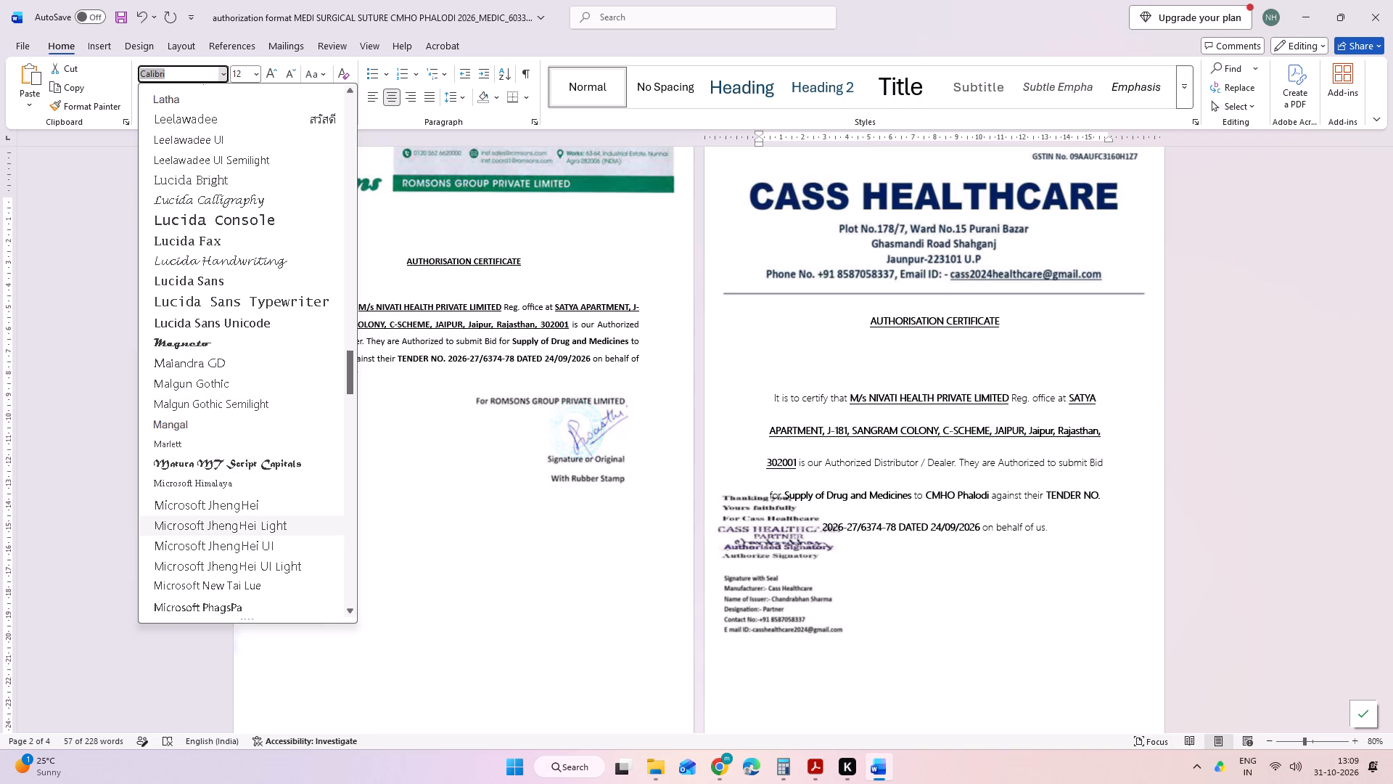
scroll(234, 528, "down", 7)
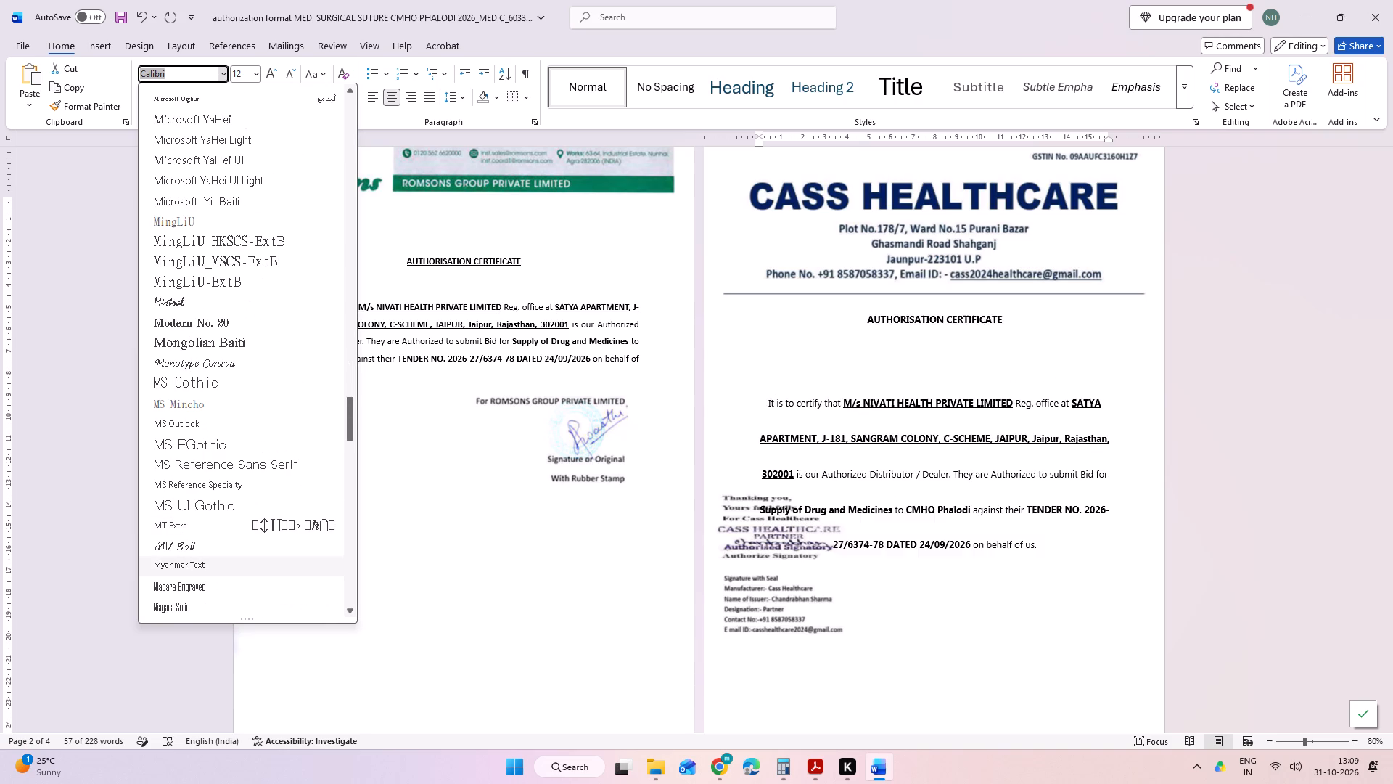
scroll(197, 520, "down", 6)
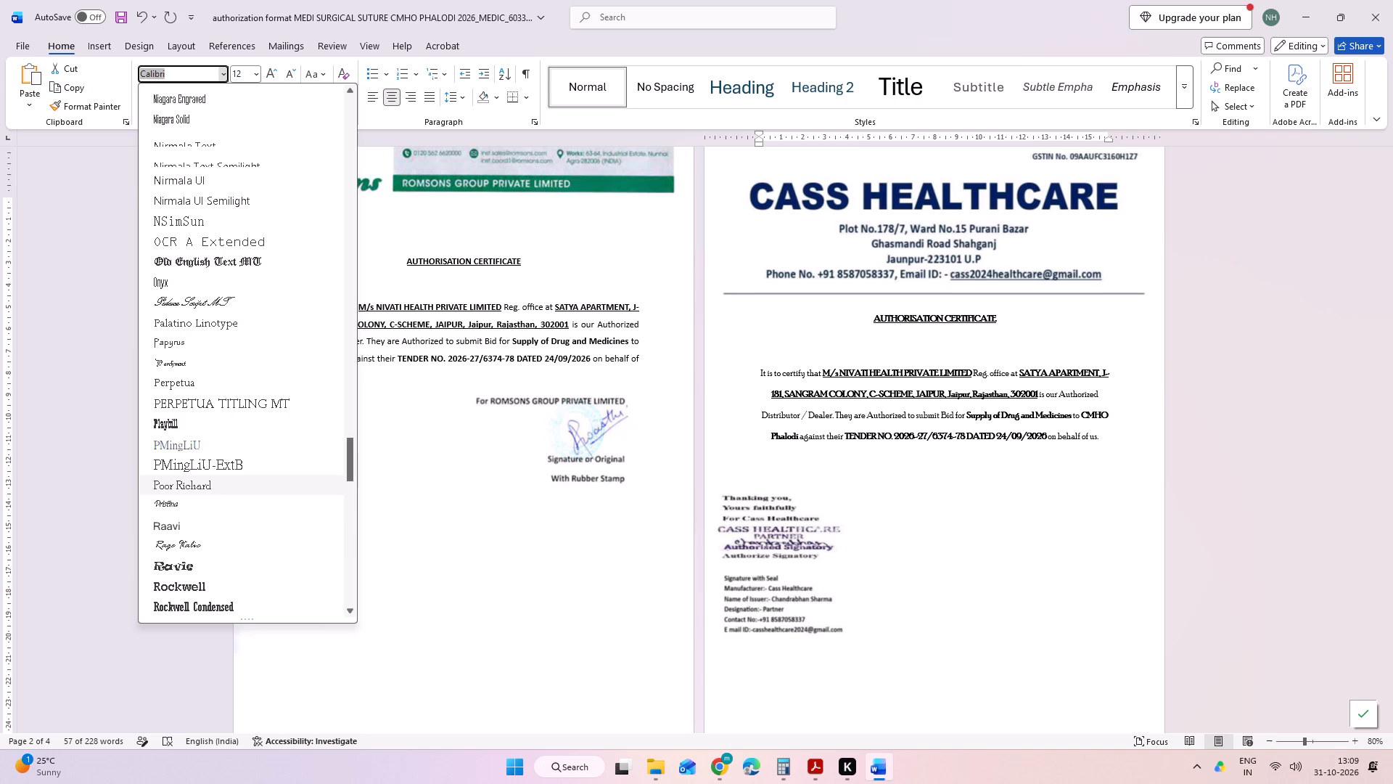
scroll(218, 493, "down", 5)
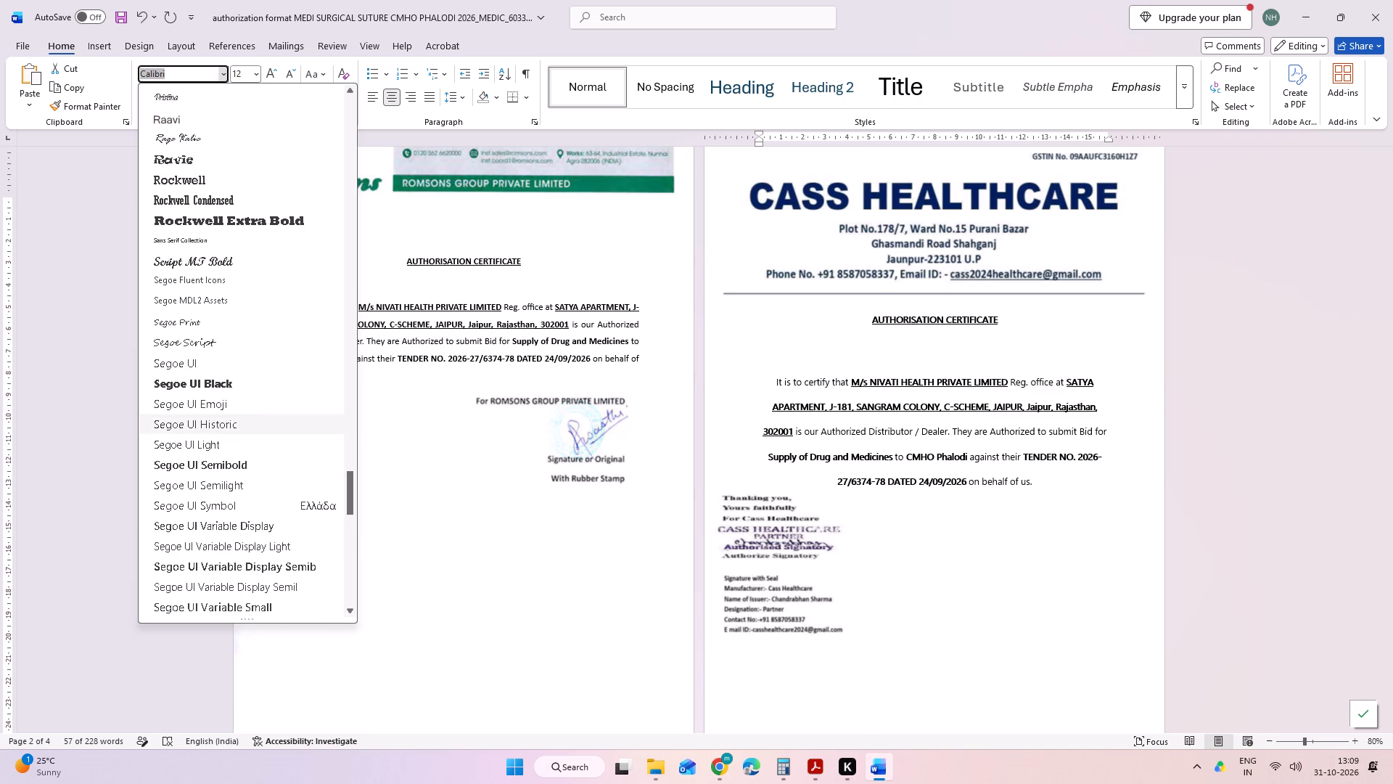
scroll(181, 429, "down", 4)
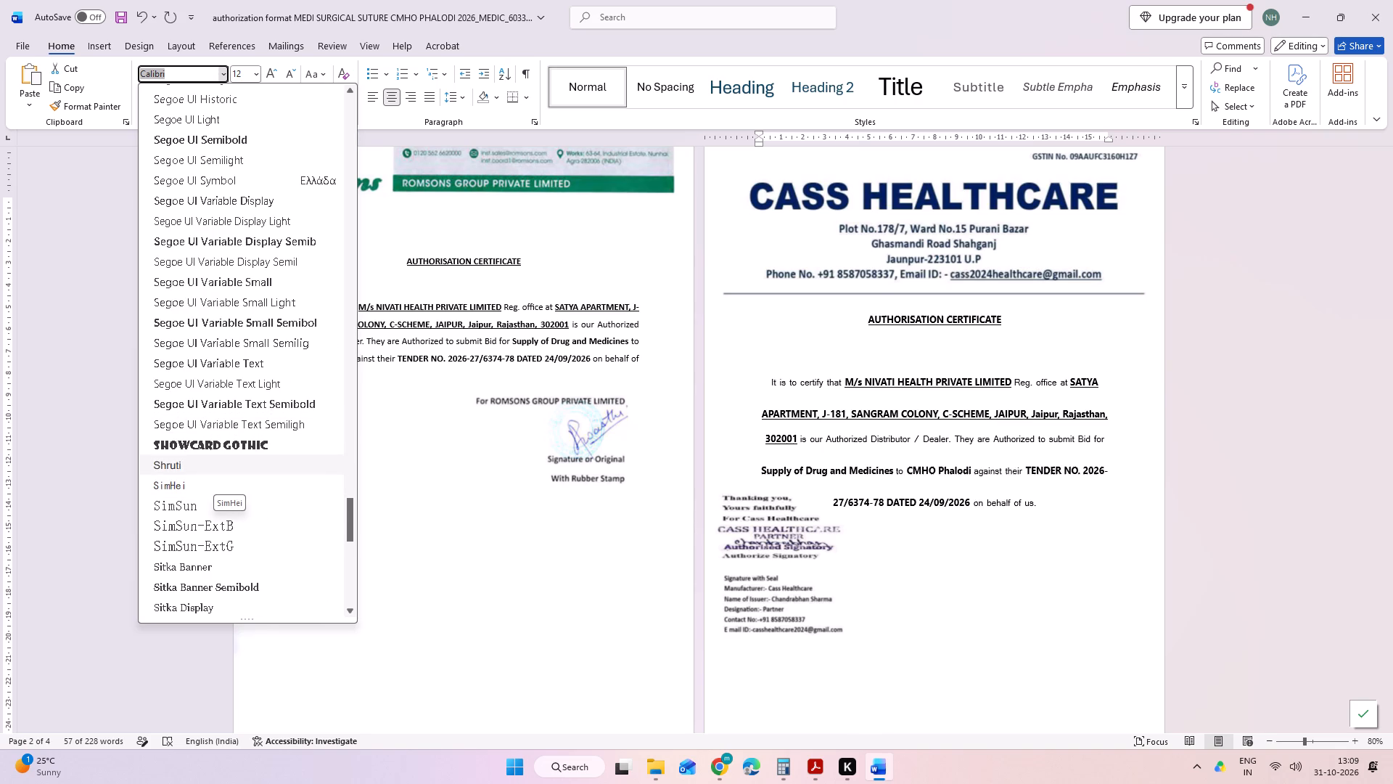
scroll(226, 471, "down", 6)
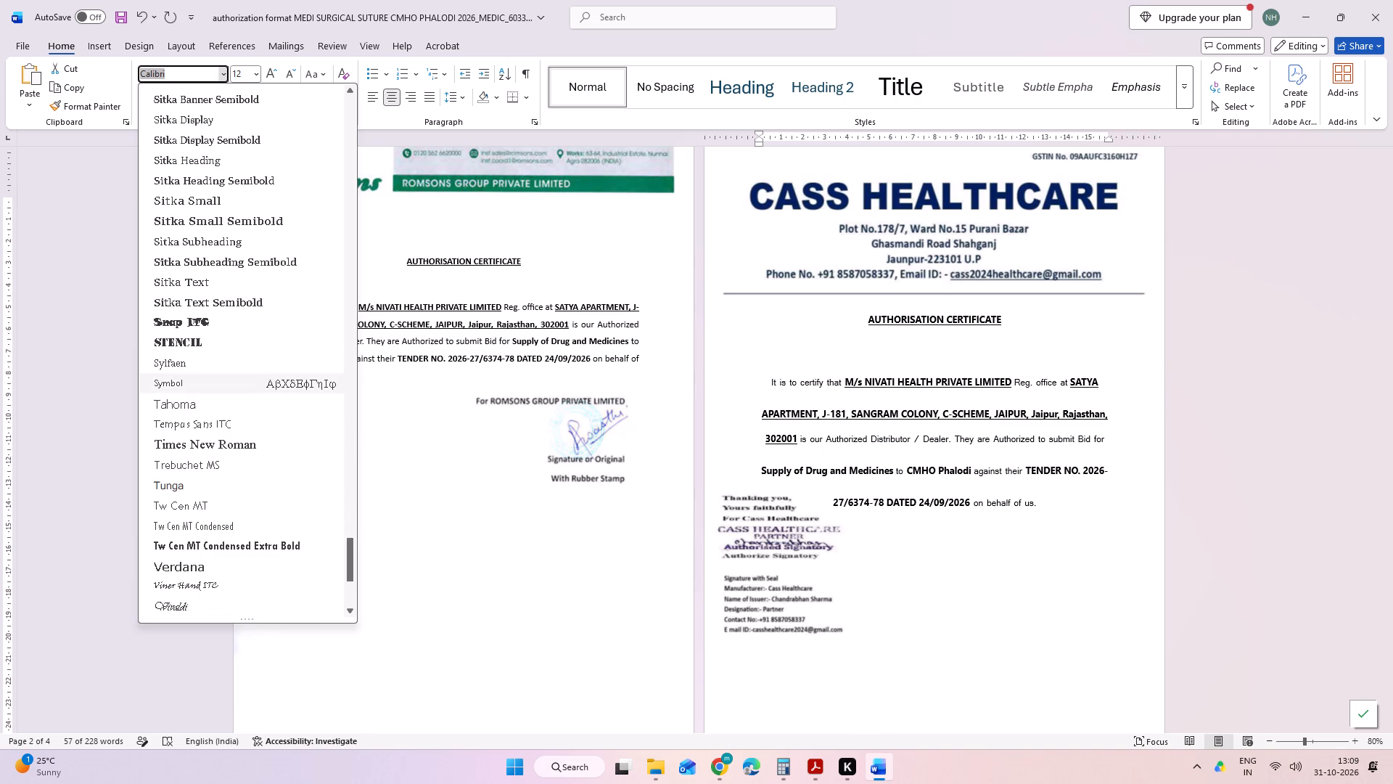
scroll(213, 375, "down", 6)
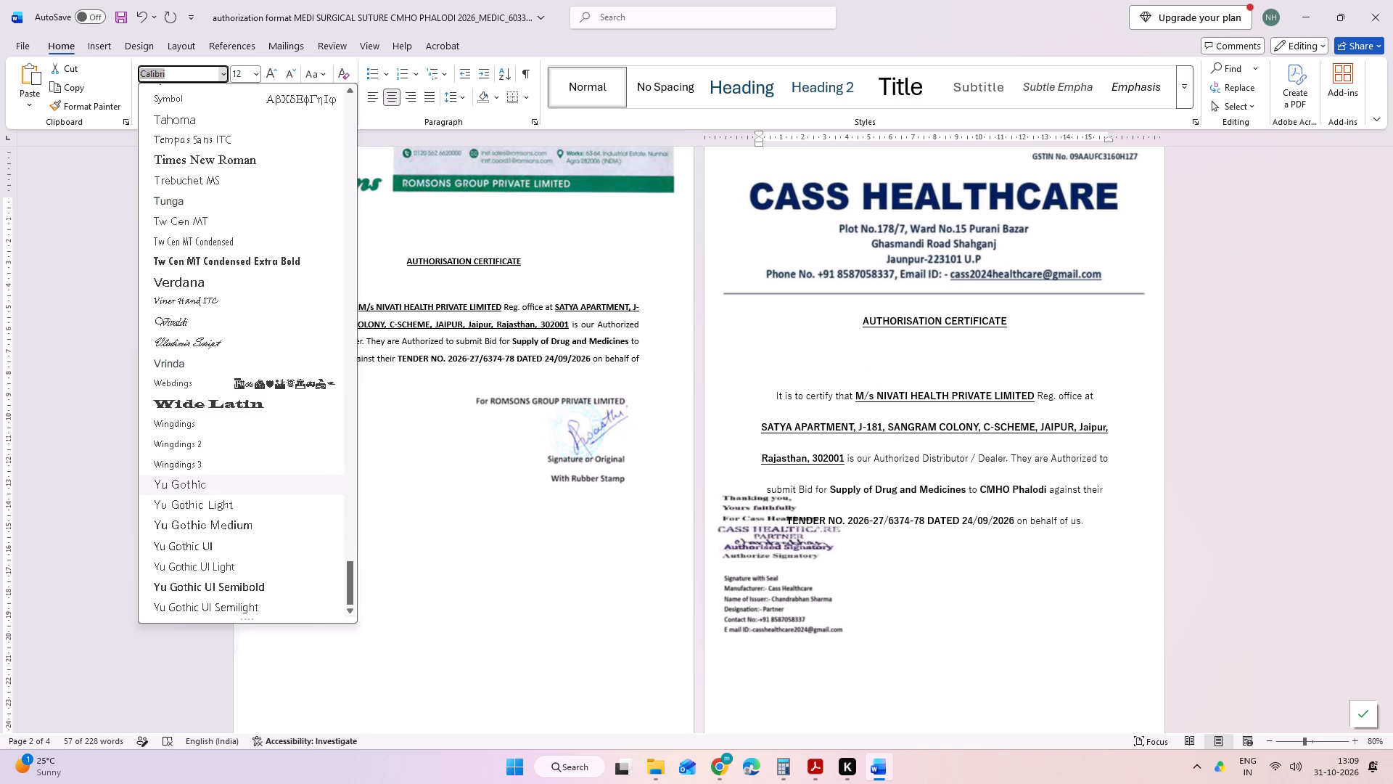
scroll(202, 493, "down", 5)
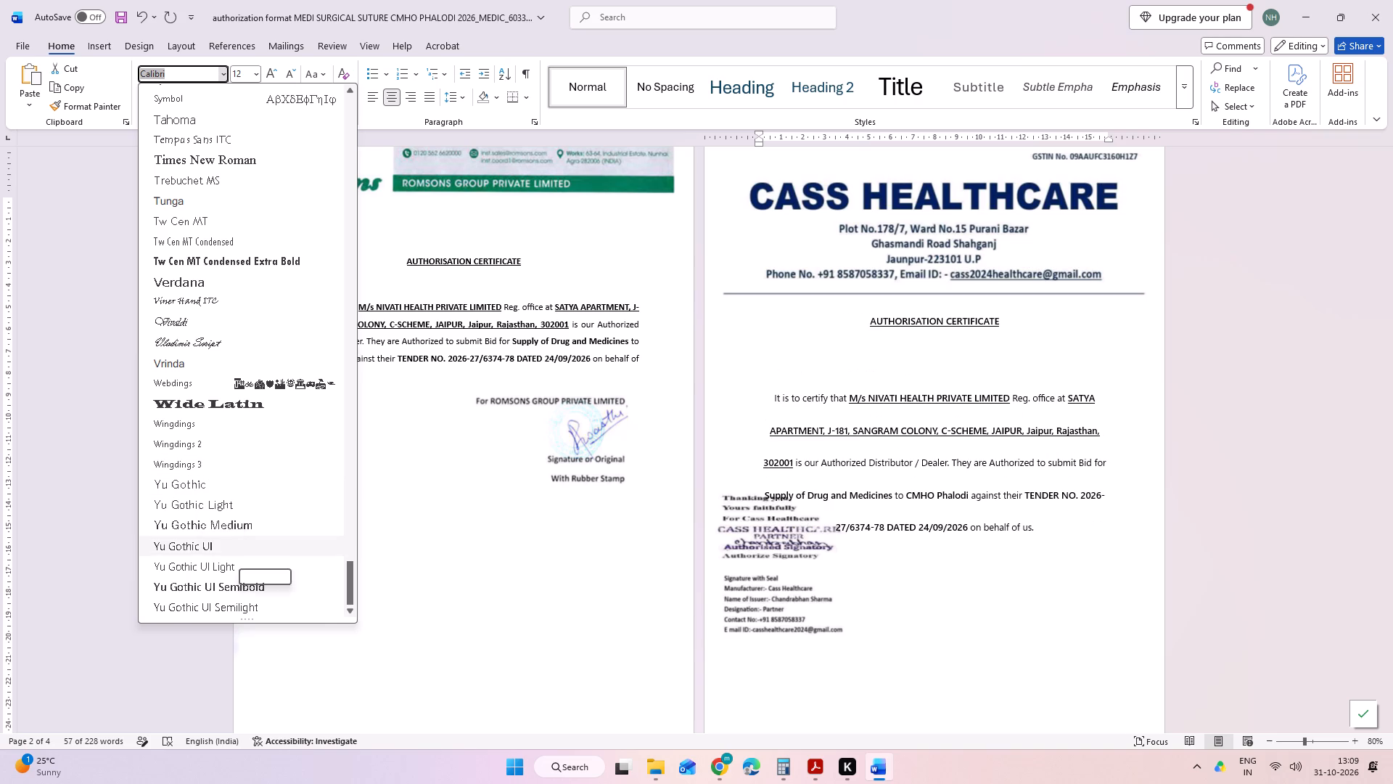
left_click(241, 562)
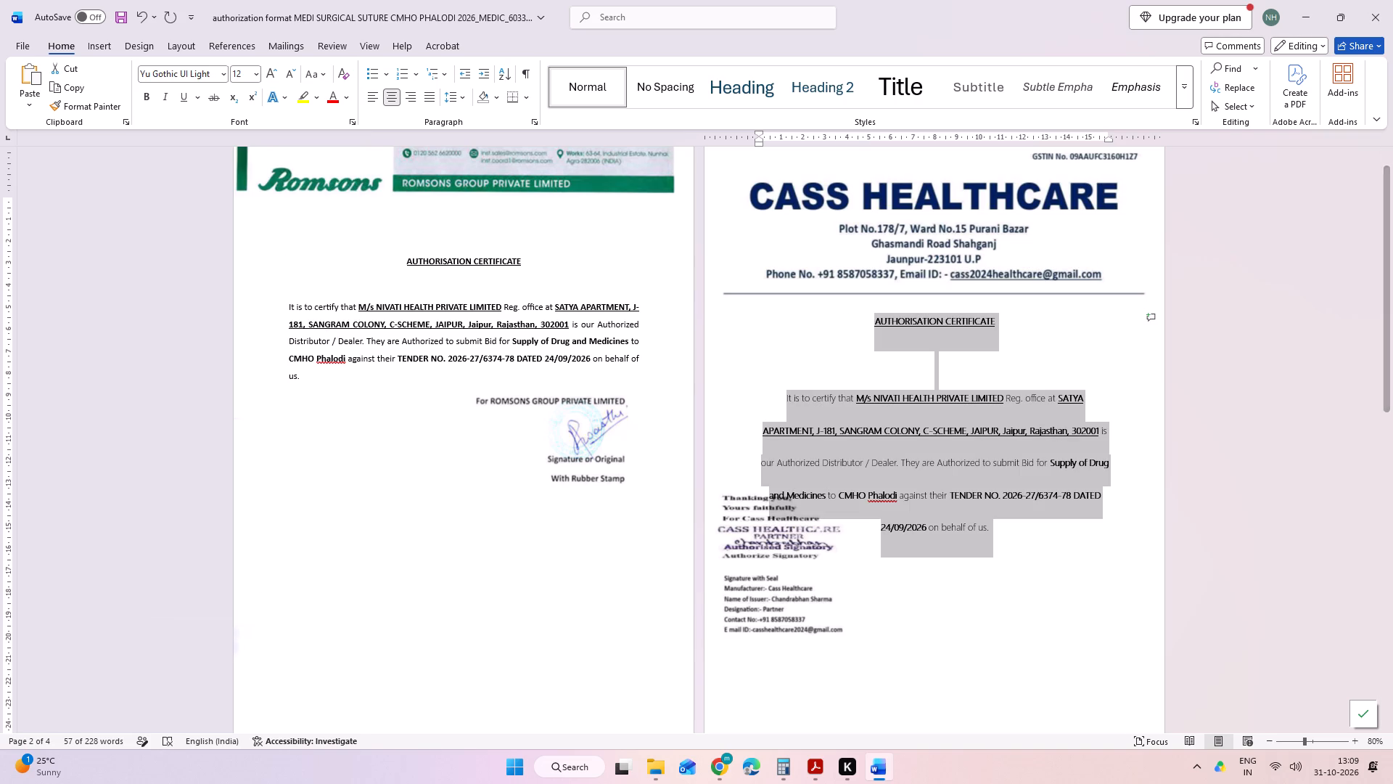
Set the font of the Cass Healthcare certificate's heading and body text to Aptos Display (Headings).
left_click(225, 75)
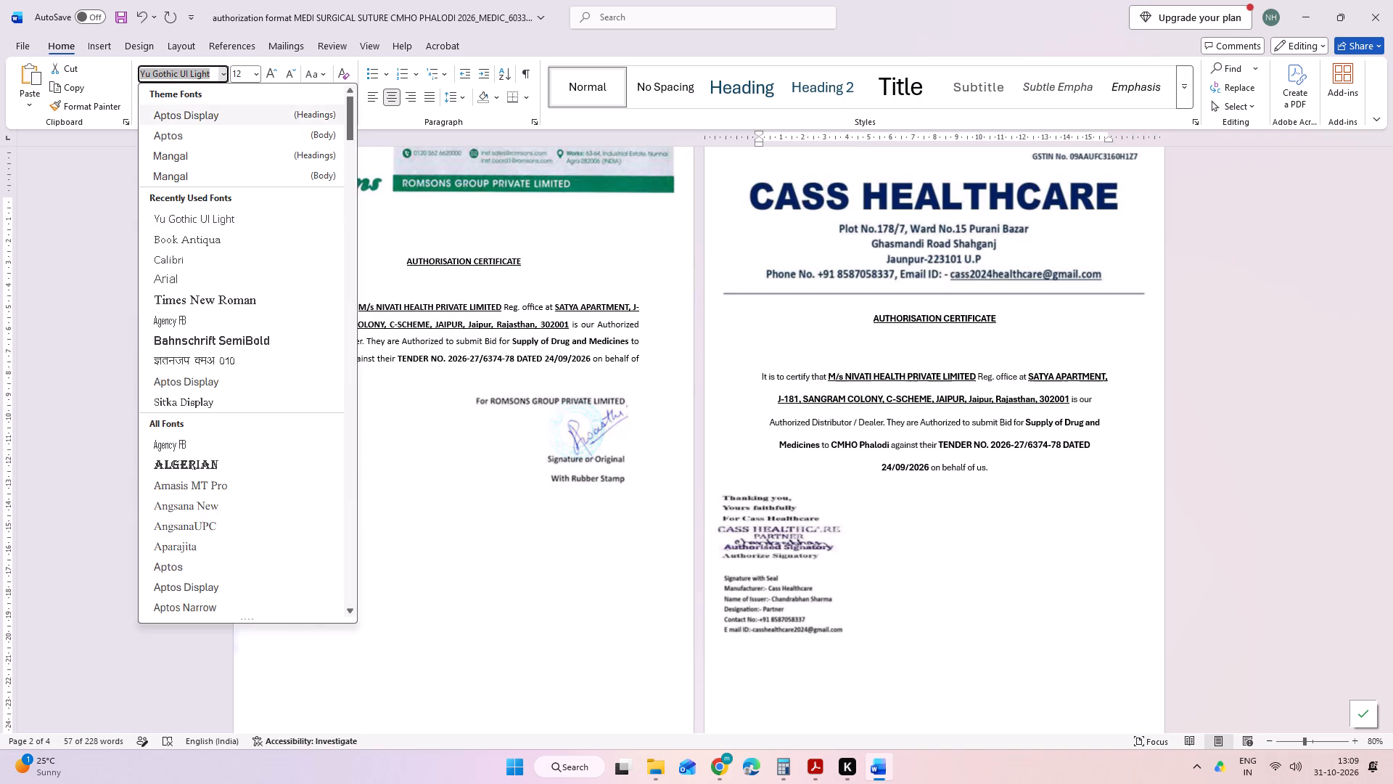
left_click(207, 113)
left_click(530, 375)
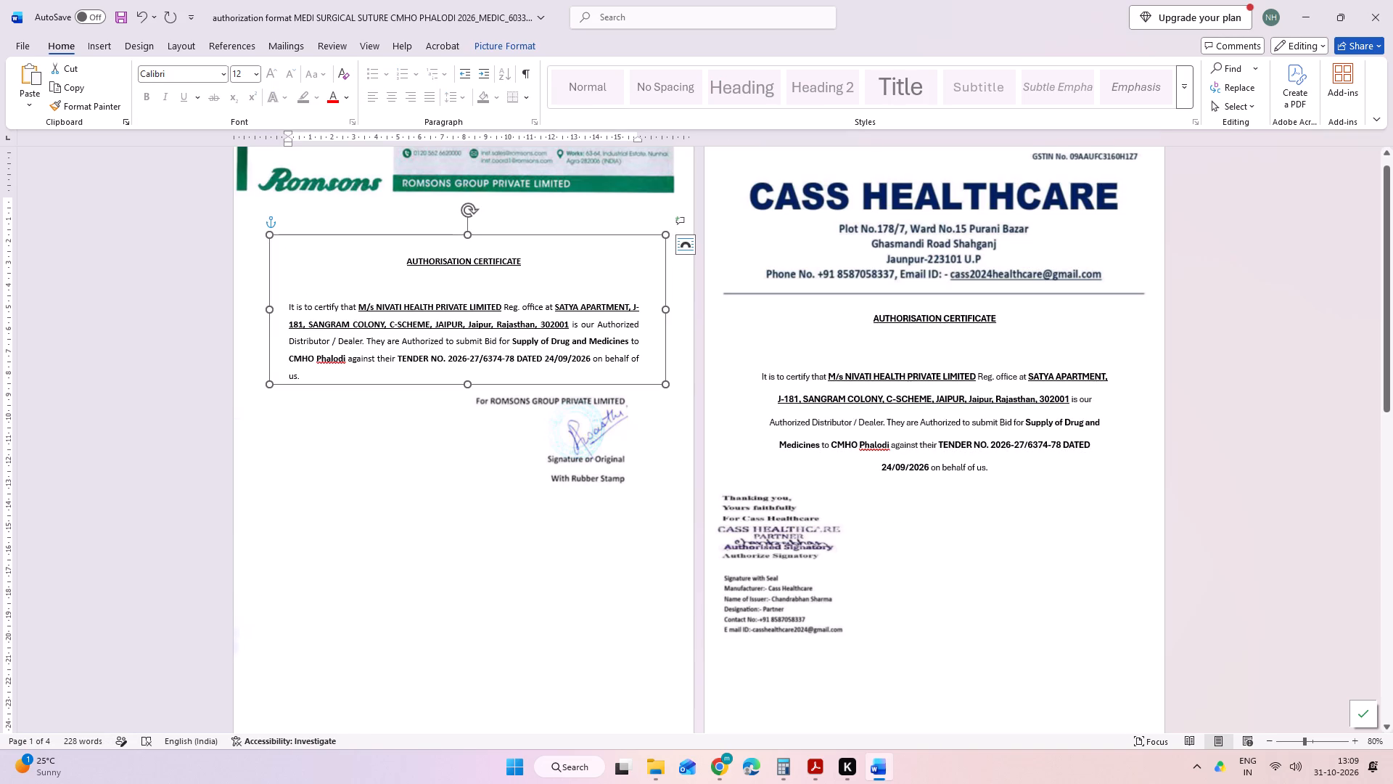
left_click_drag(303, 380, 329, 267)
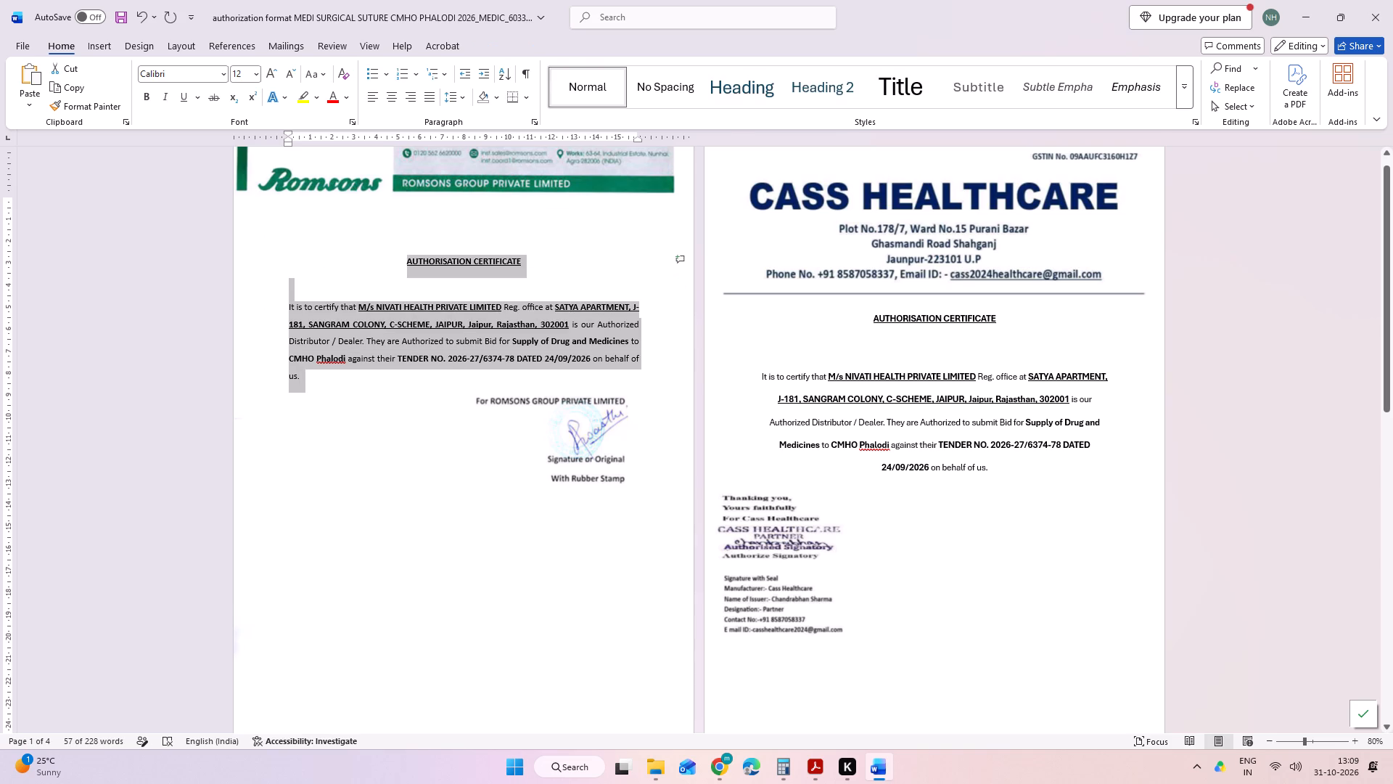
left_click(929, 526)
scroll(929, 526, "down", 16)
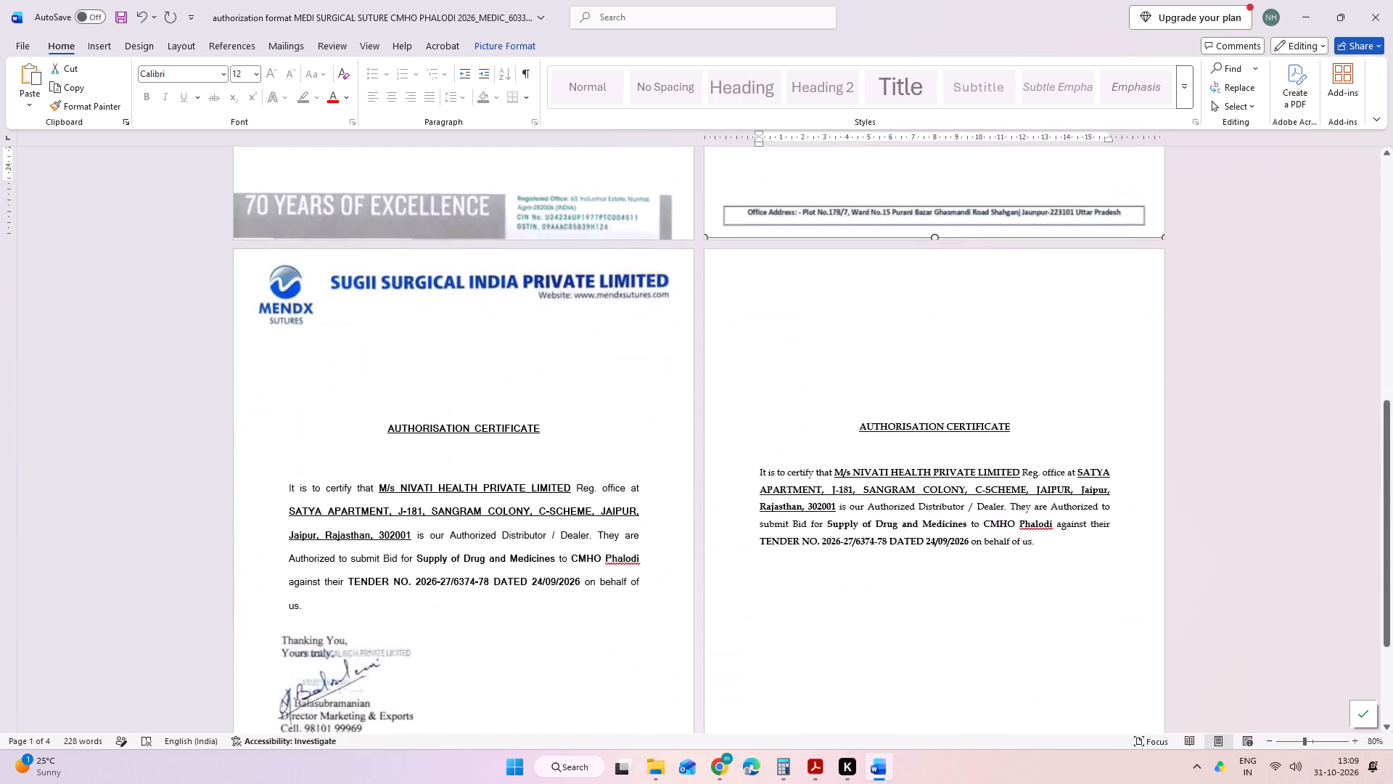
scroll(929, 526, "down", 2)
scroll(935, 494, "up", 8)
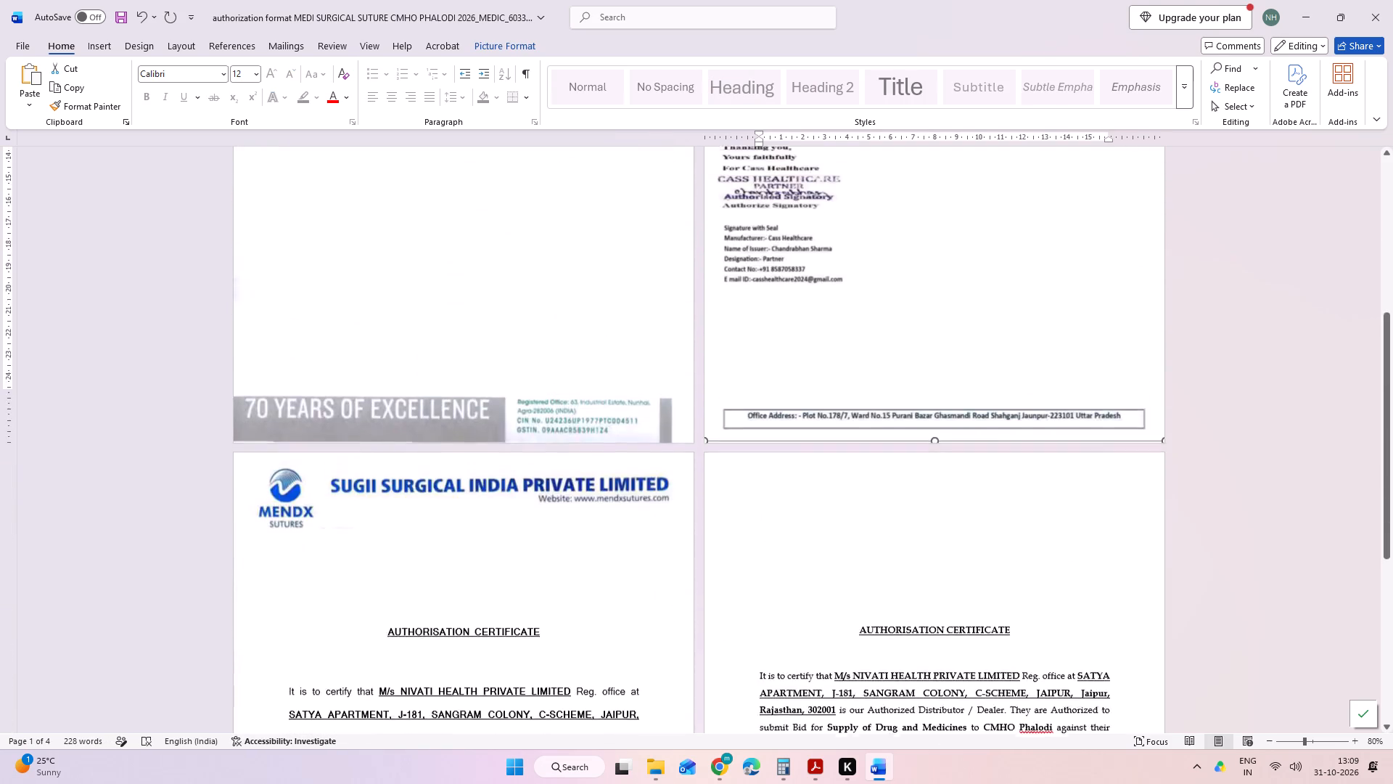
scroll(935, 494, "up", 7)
Switch to multi mendex cass.pdf in Acrobat and copy the Multi Health Care letterhead banner image from page 3.
key("alt+Tab")
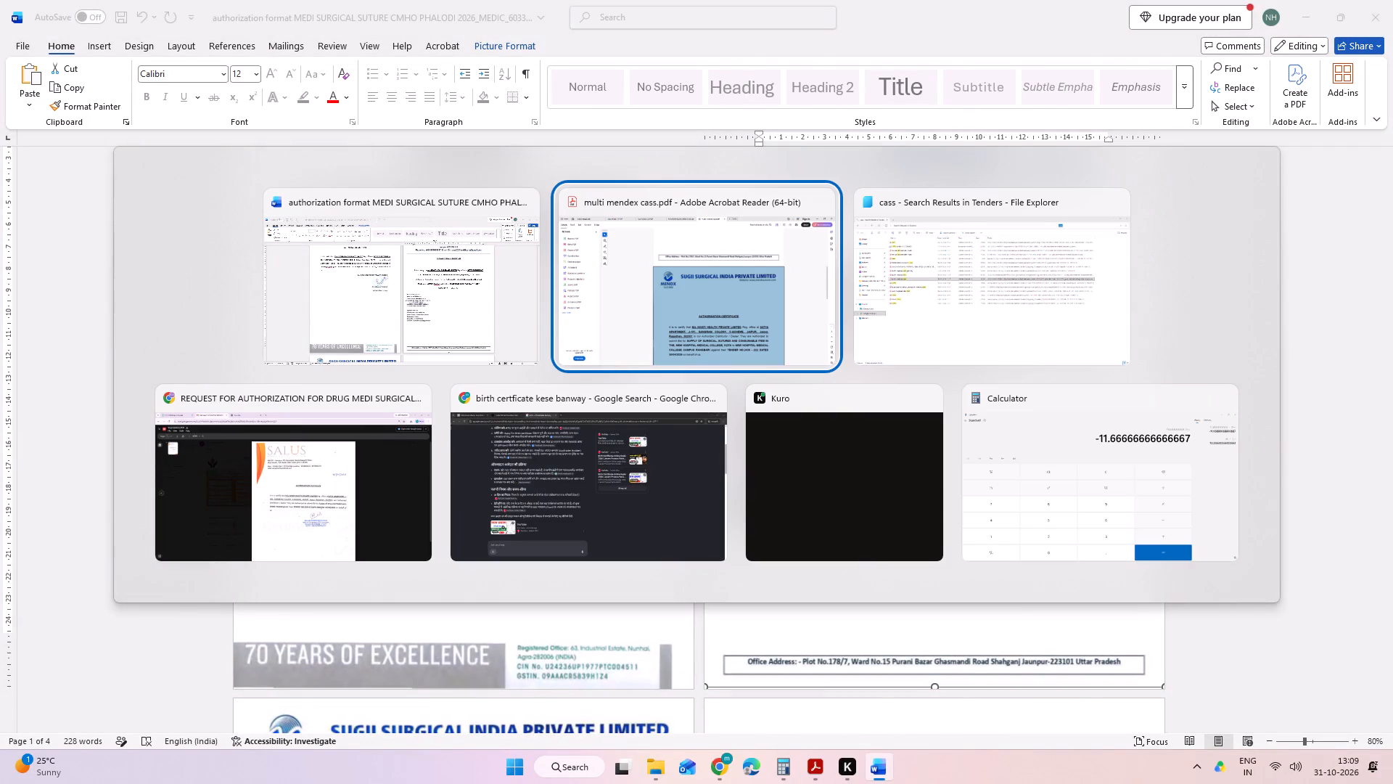
left_click(1271, 415)
scroll(1261, 415, "down", 12)
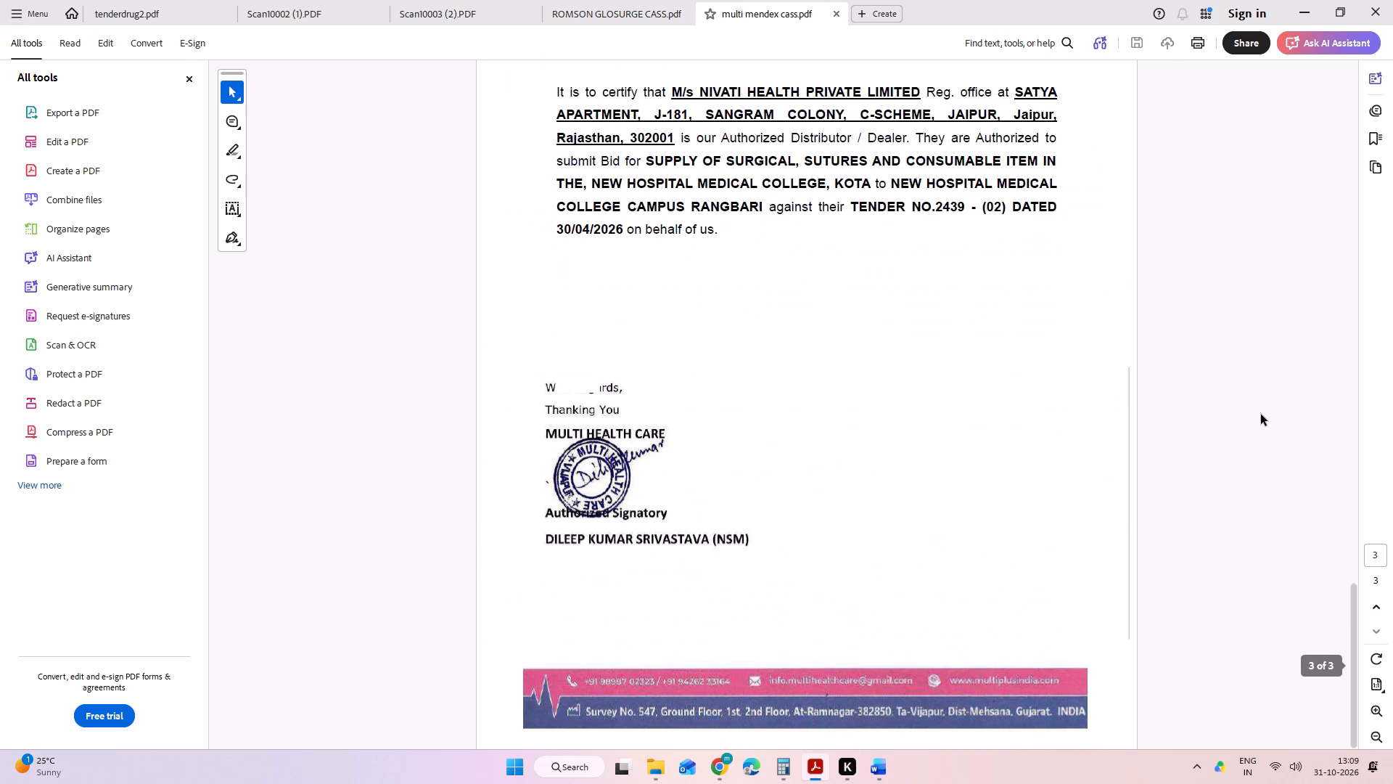
scroll(1261, 415, "up", 2)
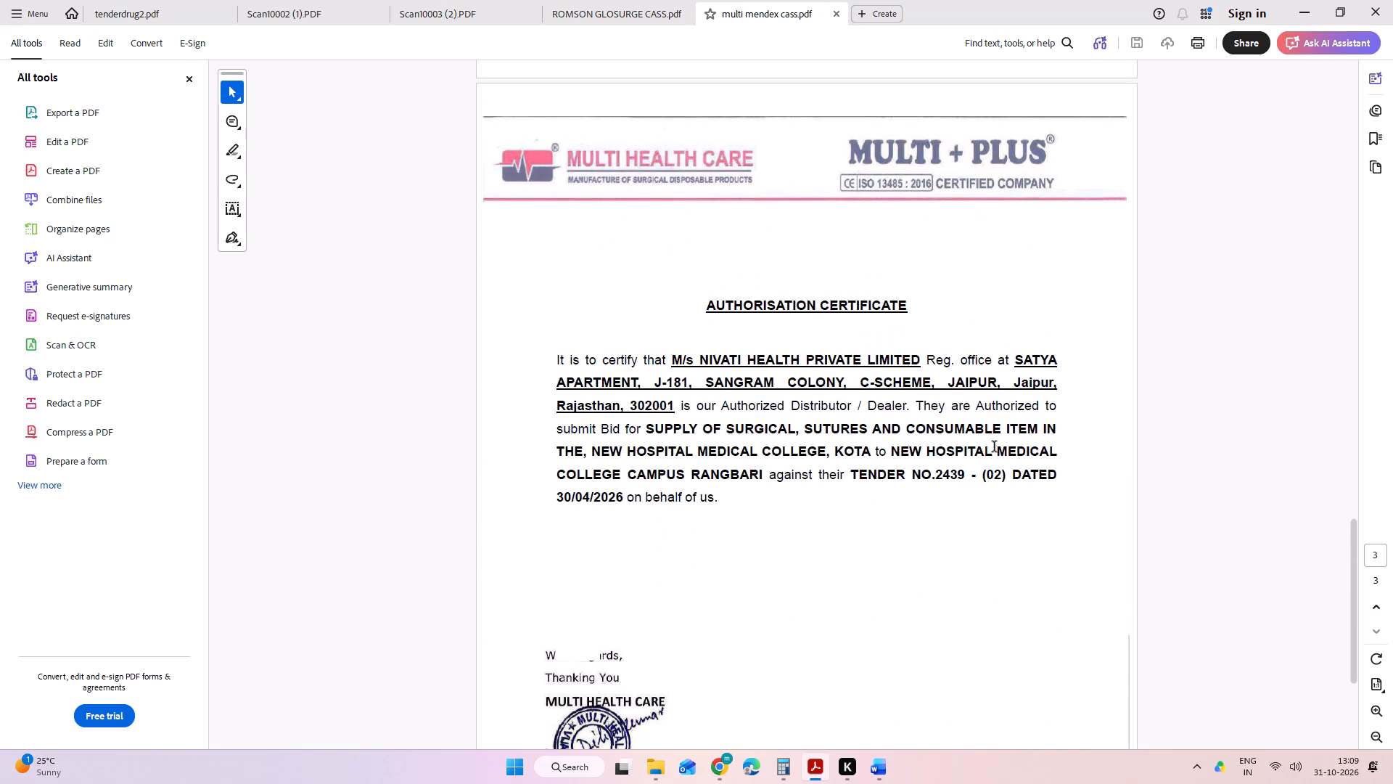
left_click(802, 160)
right_click(776, 153)
left_click(809, 166)
Back in the Word document, paste the Multi Health Care banner at the top of page 4 and enlarge it to nearly the page width.
key("alt+Tab")
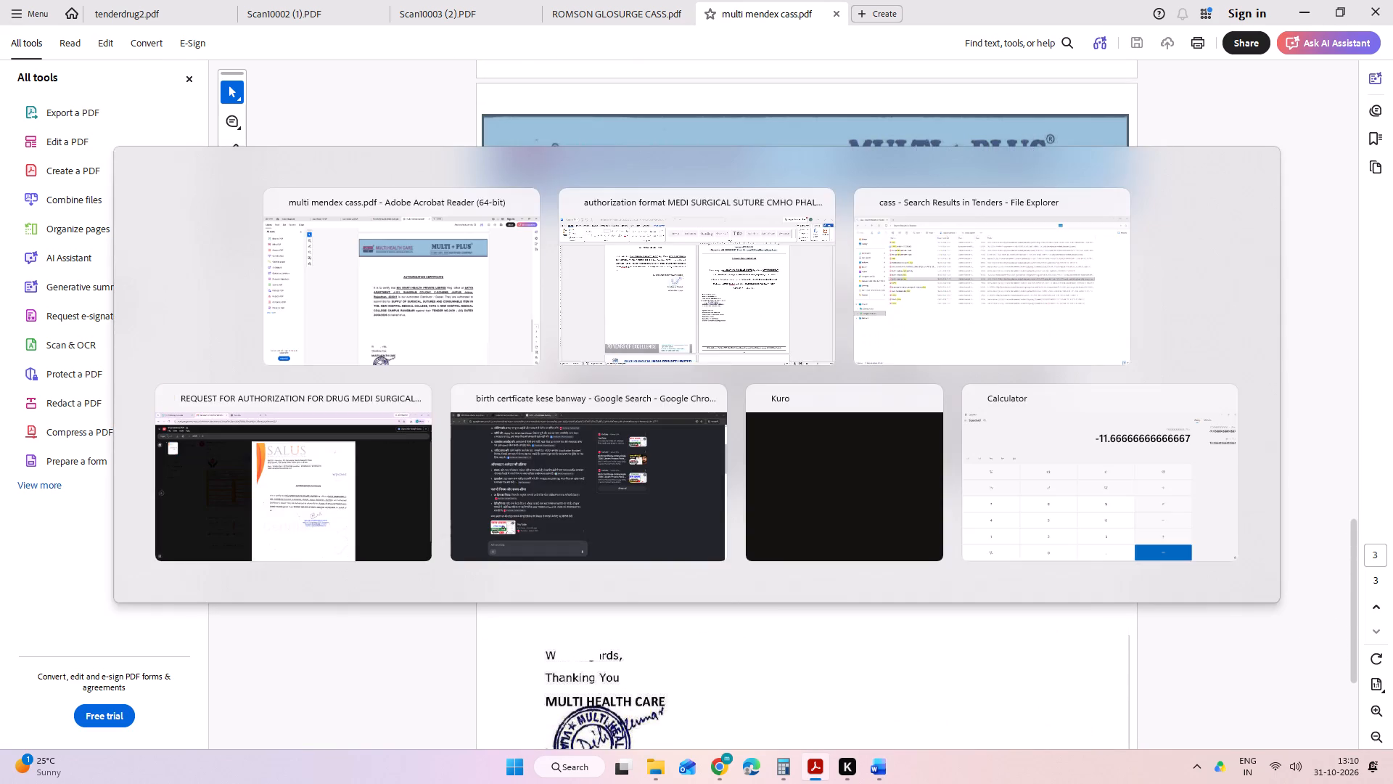
scroll(861, 409, "down", 8)
left_click(814, 458)
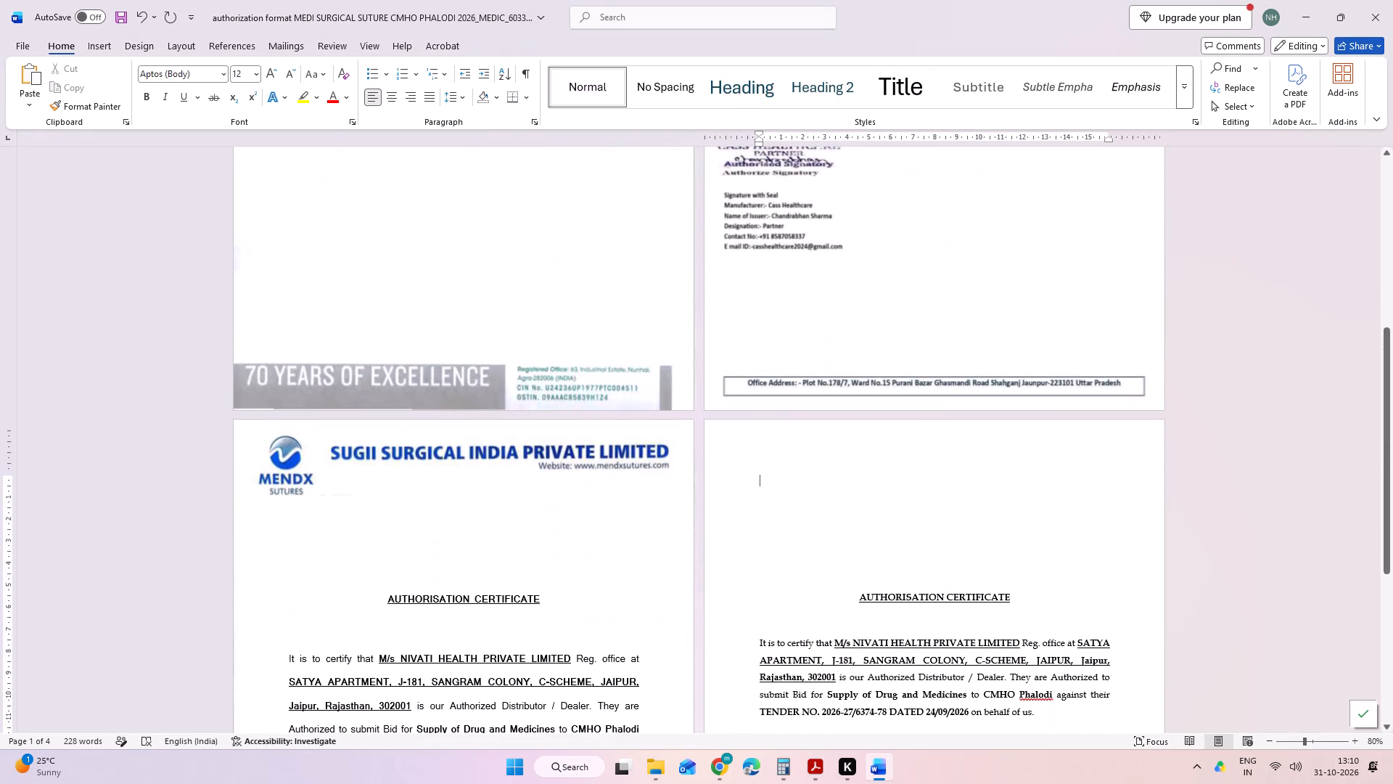
key("ctrl+v")
left_click_drag(919, 495, 877, 463)
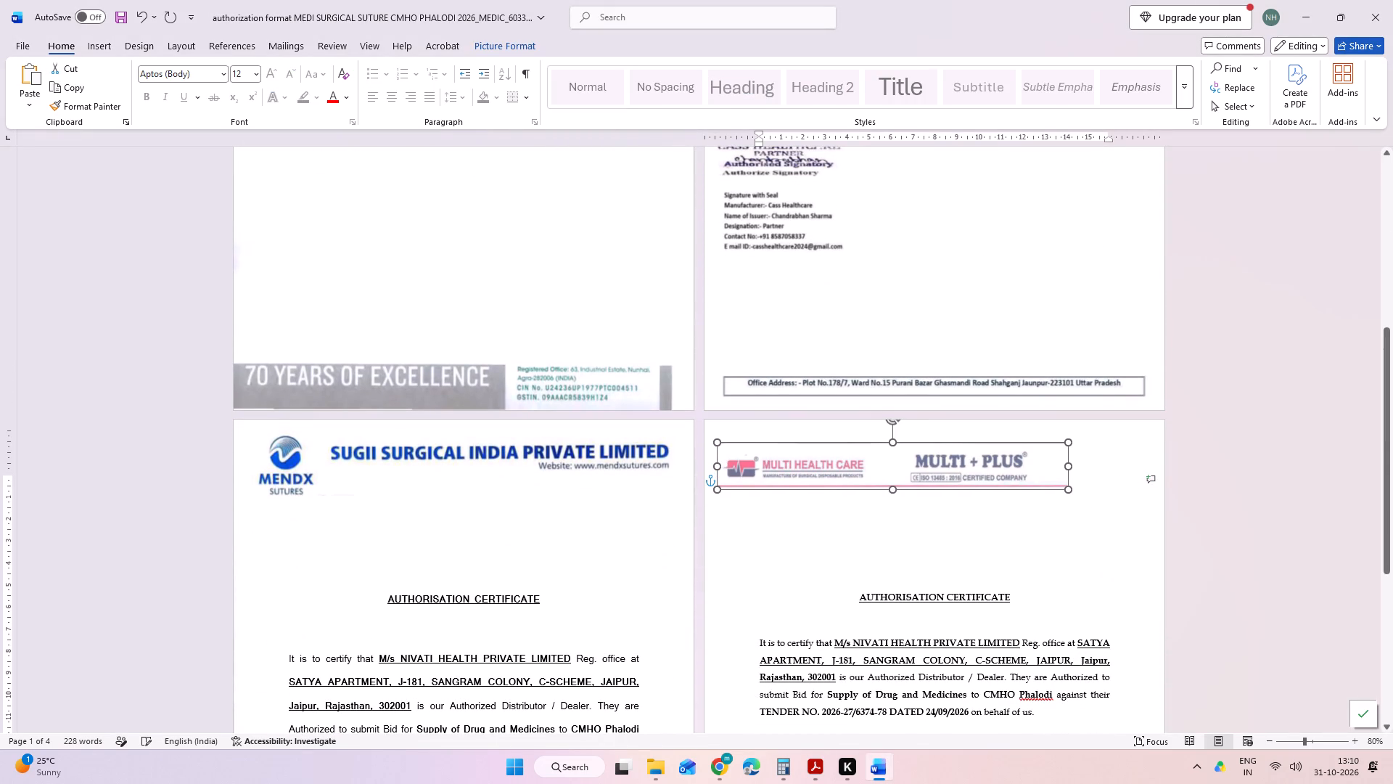
left_click_drag(1067, 491, 1090, 501)
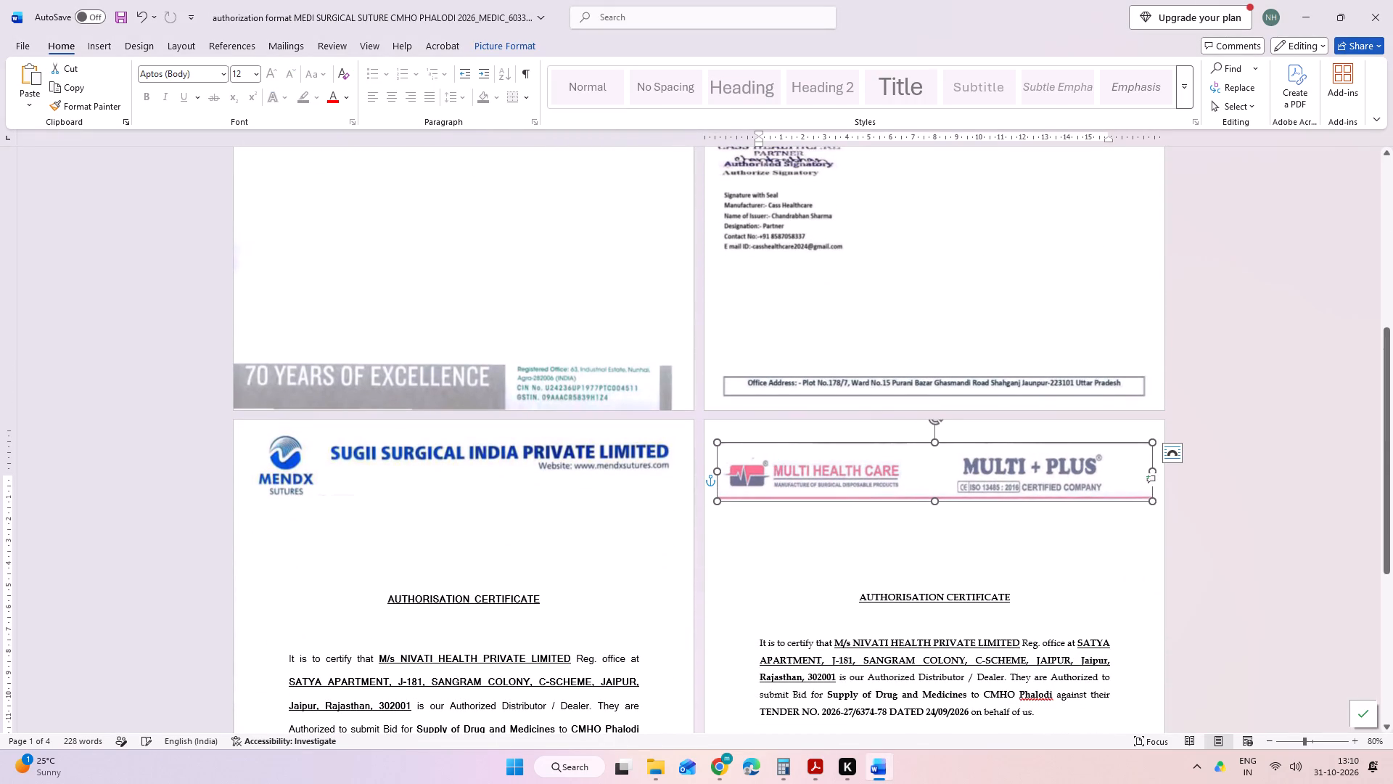
left_click(985, 463)
left_click(1215, 547)
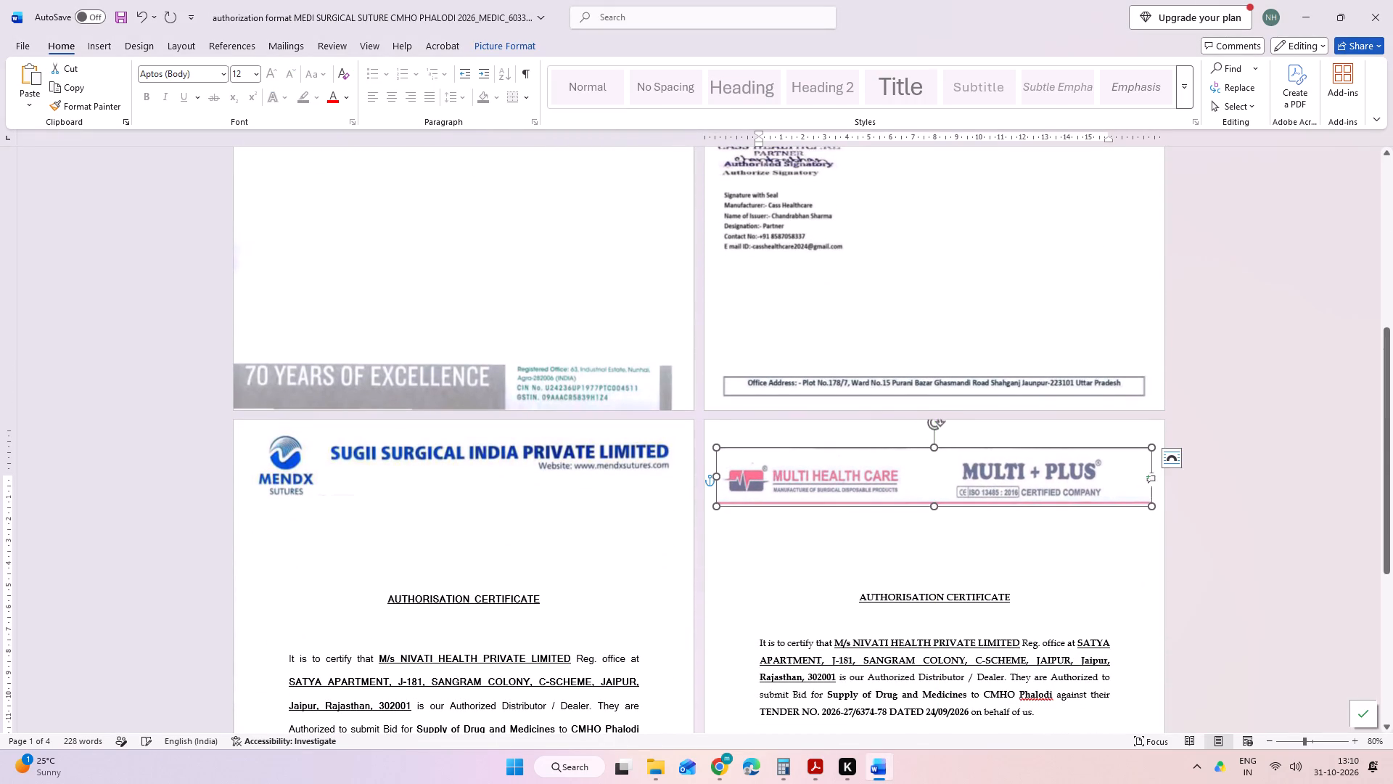
Switch to multi mendex cass.pdf in Acrobat and copy the Multi Health Care signature and footer image from page 3.
scroll(1216, 547, "down", 12)
key("alt+Tab")
left_click(897, 635)
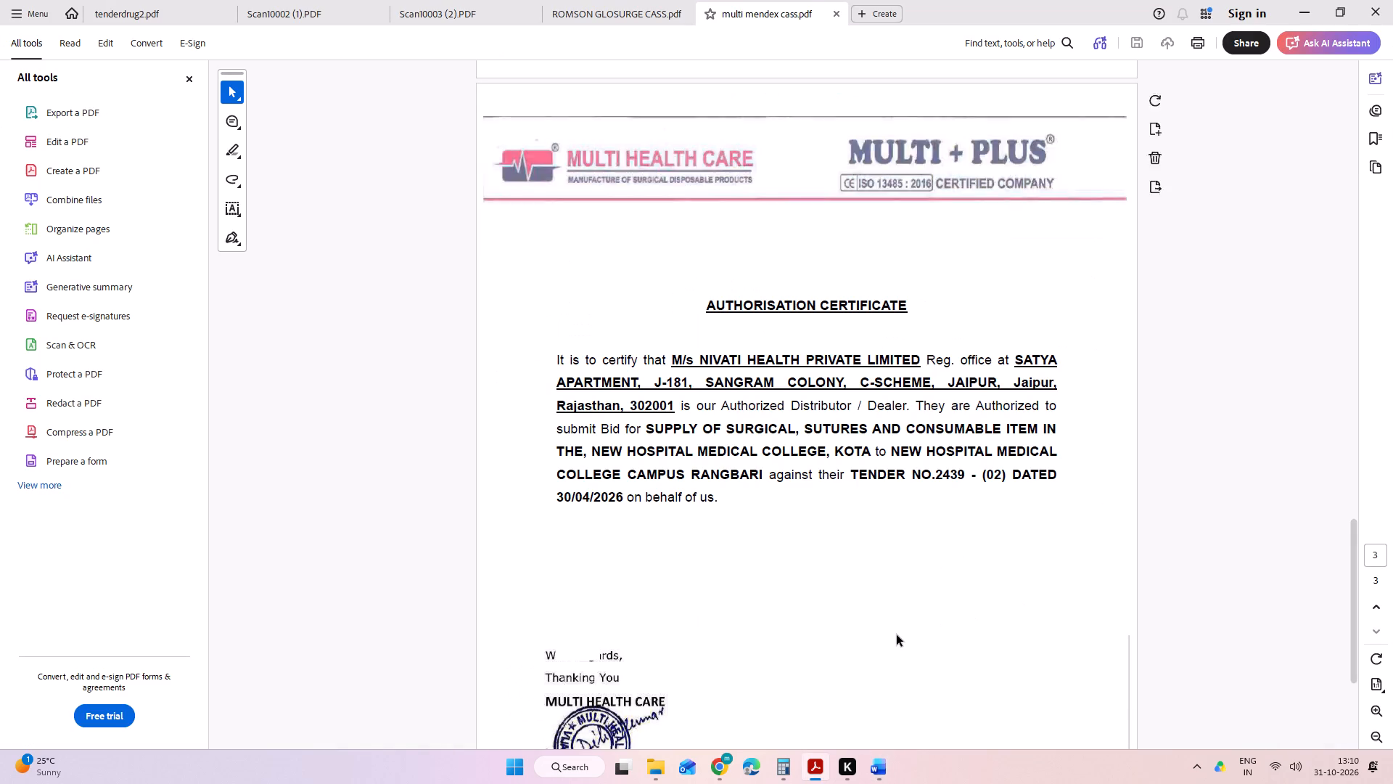
scroll(897, 635, "down", 3)
left_click(860, 599)
right_click(732, 600)
left_click(784, 608)
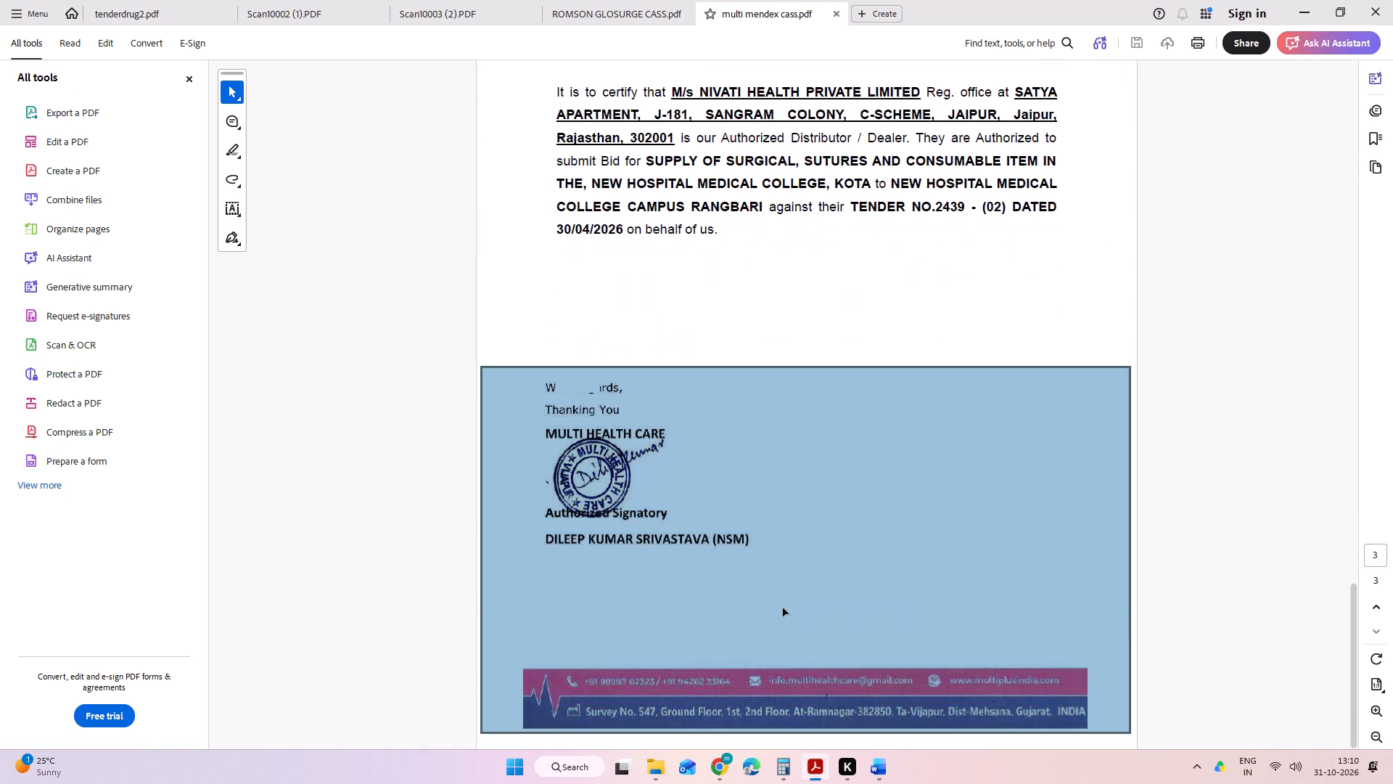
Back in Word, paste the signature and footer image below page 4's certificate text, enlarge it to nearly page width and place it at the page bottom.
key("alt+Tab")
left_click(977, 543)
key("ctrl+v")
left_click_drag(916, 528, 892, 531)
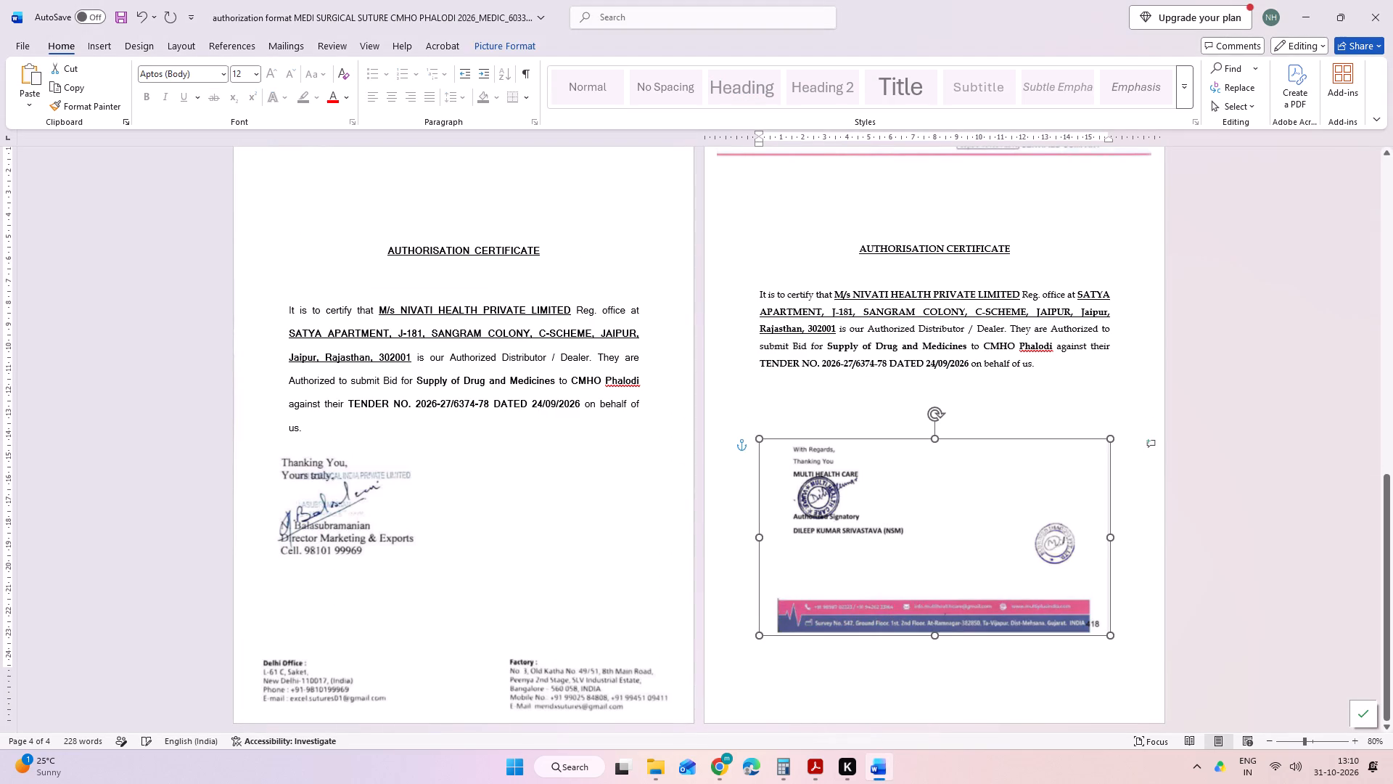
left_click_drag(892, 531, 876, 533)
left_click_drag(1074, 639, 1147, 674)
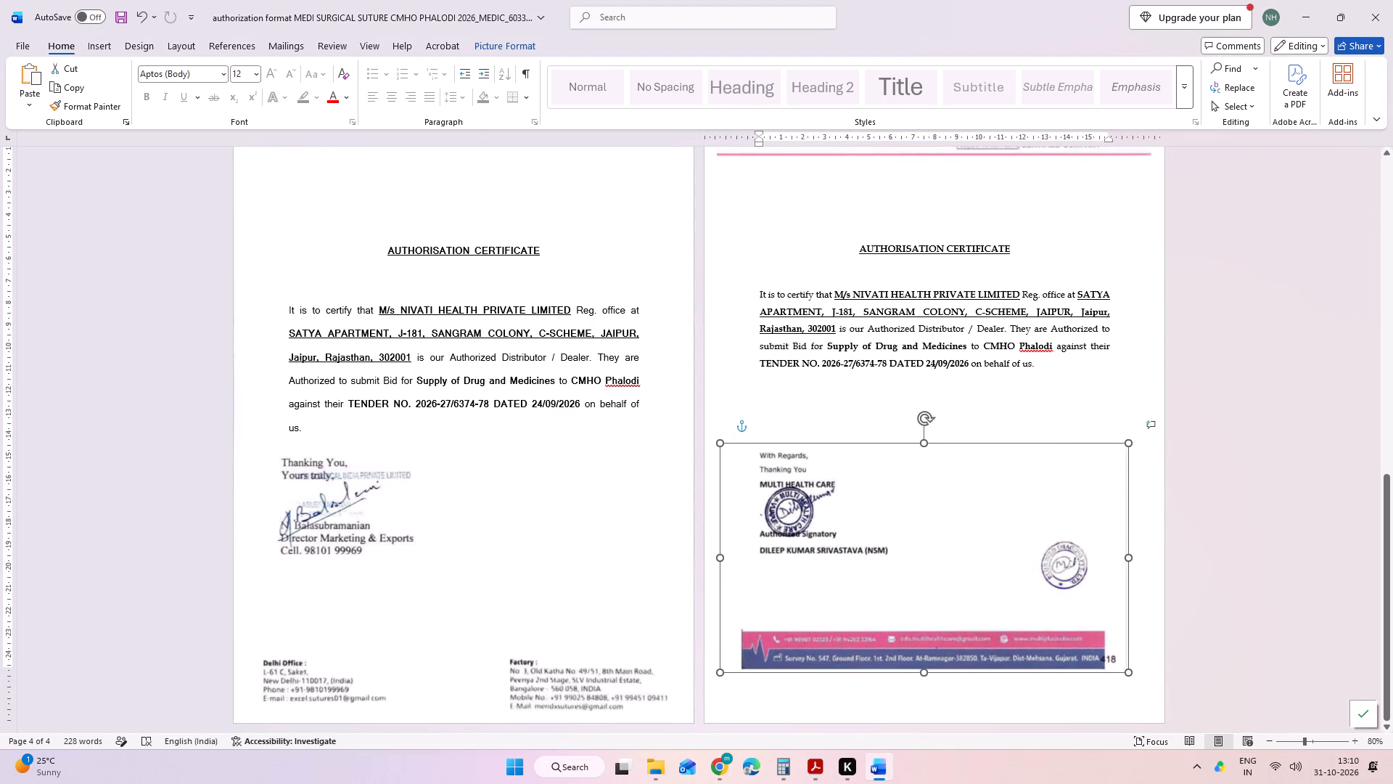
left_click_drag(1147, 674, 1162, 682)
left_click_drag(883, 555, 876, 575)
left_click(1223, 532)
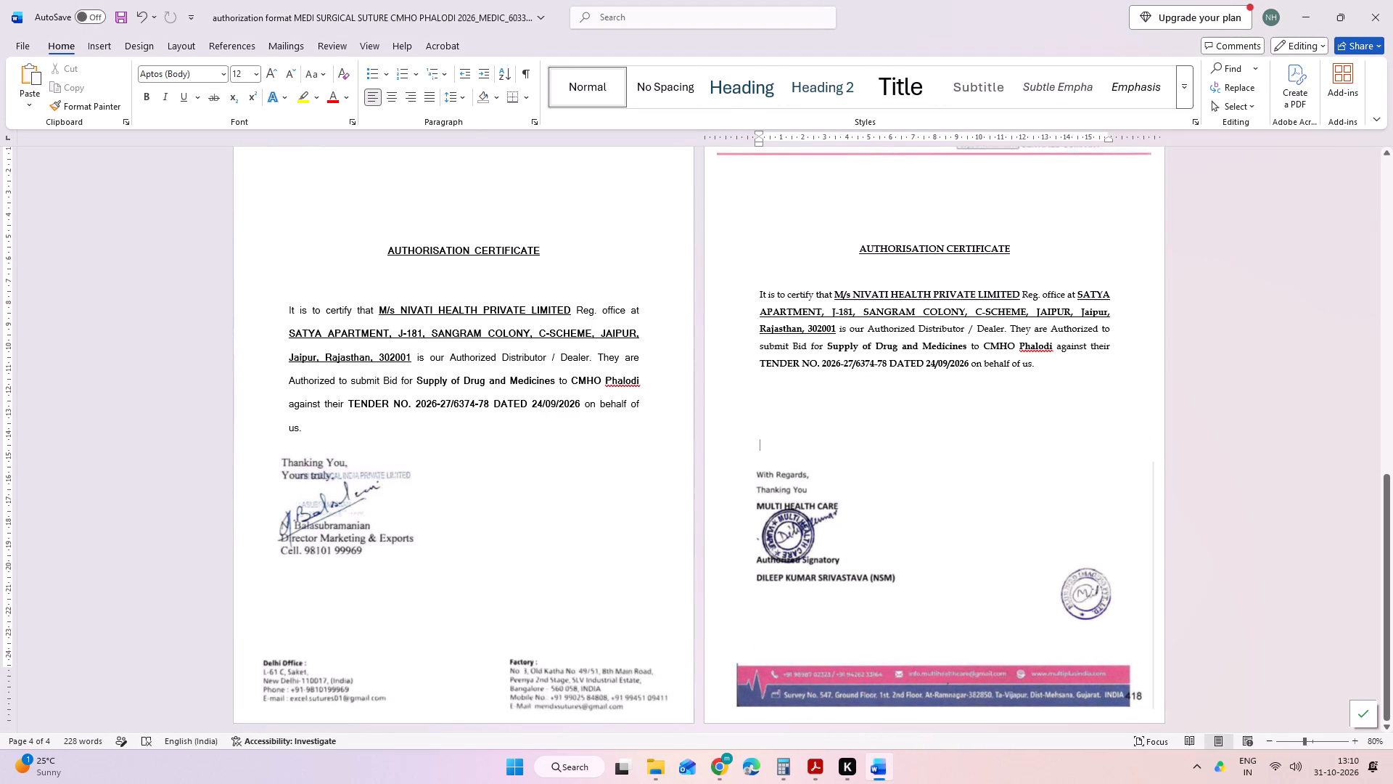
Snip a blank white area of page 4, paste it as a picture and place it over the lone round stamp beside the signature block.
left_click(1069, 227)
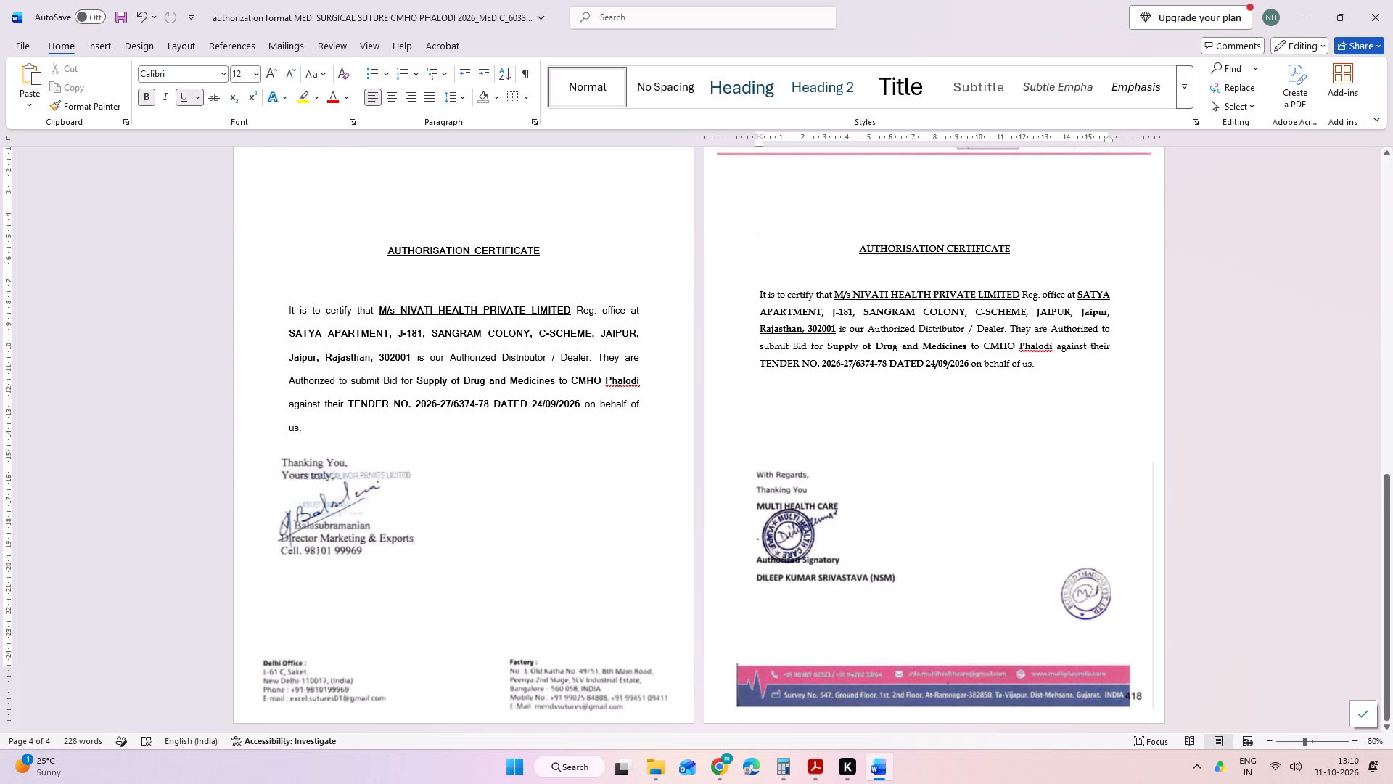
key("shift+super+s")
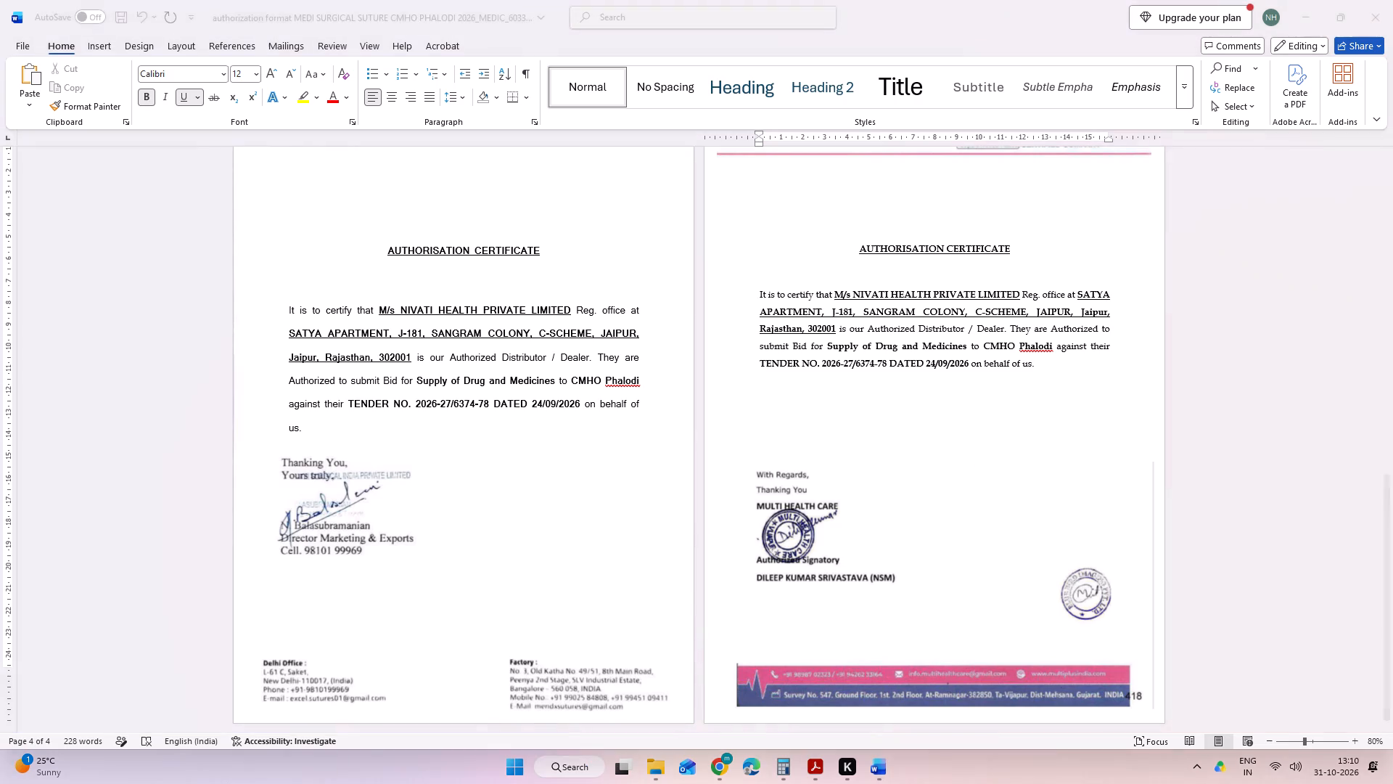
left_click_drag(911, 428, 1086, 547)
left_click(1255, 499)
key("ctrl+v")
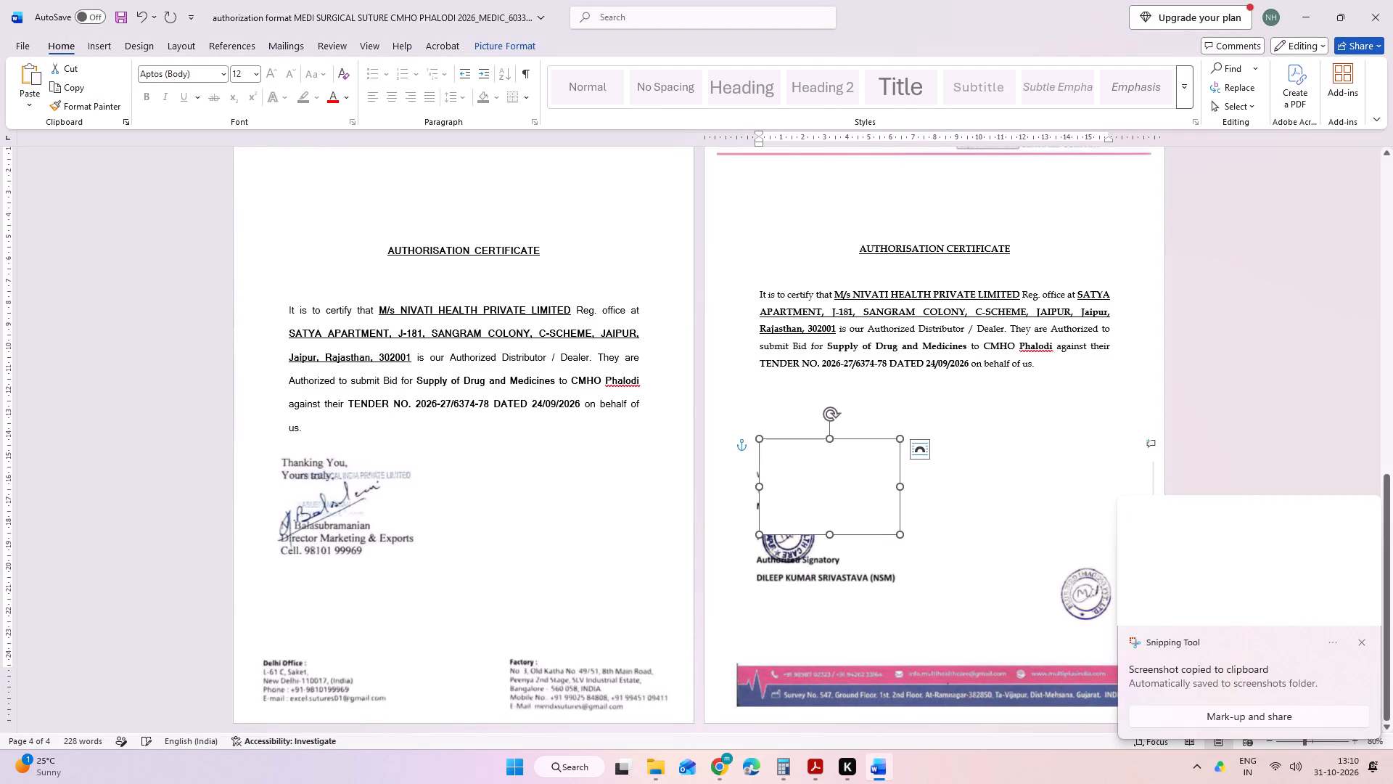
left_click_drag(843, 499, 1088, 597)
Duplicate the white patch and place the copy over the number 418 at the end of page 4's footer band.
key("ctrl+c")
key("ctrl+v")
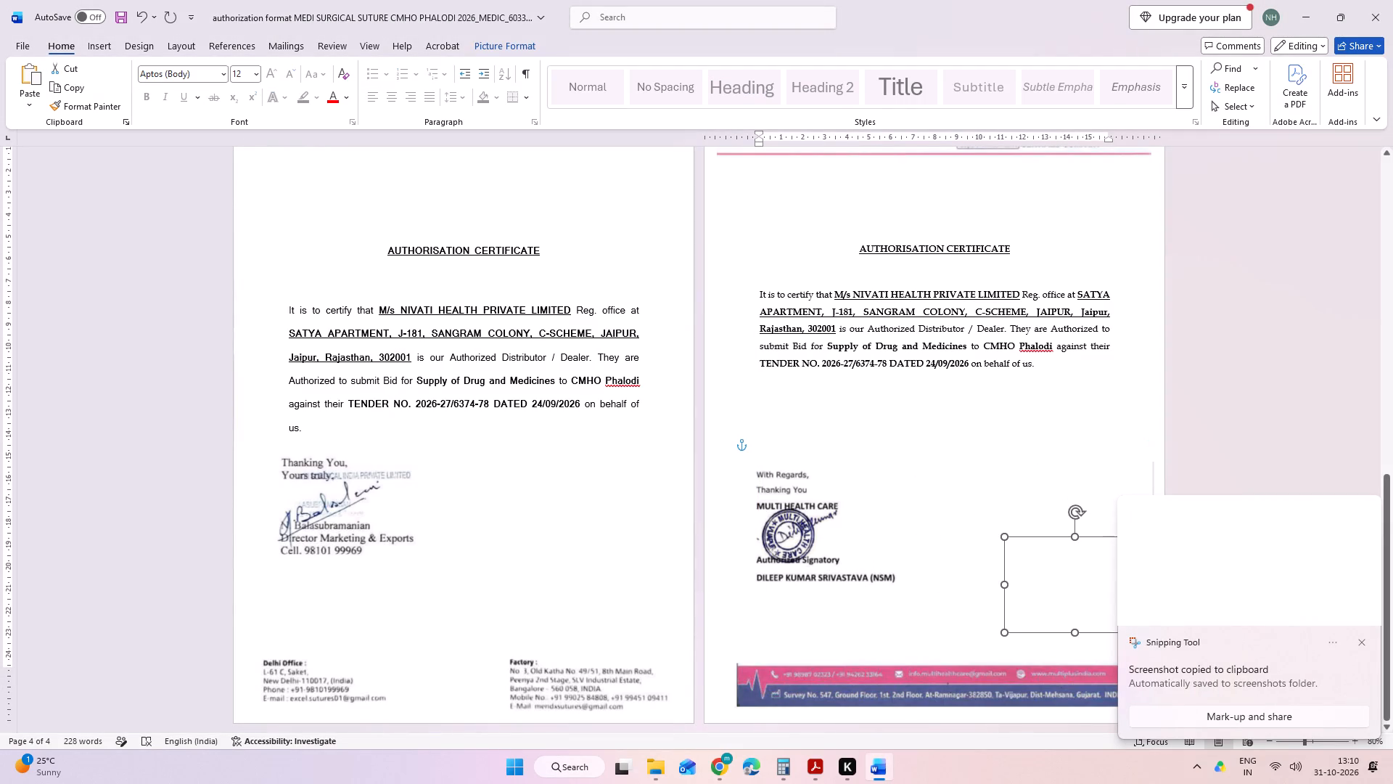
left_click_drag(1064, 573, 1172, 656)
left_click(1281, 295)
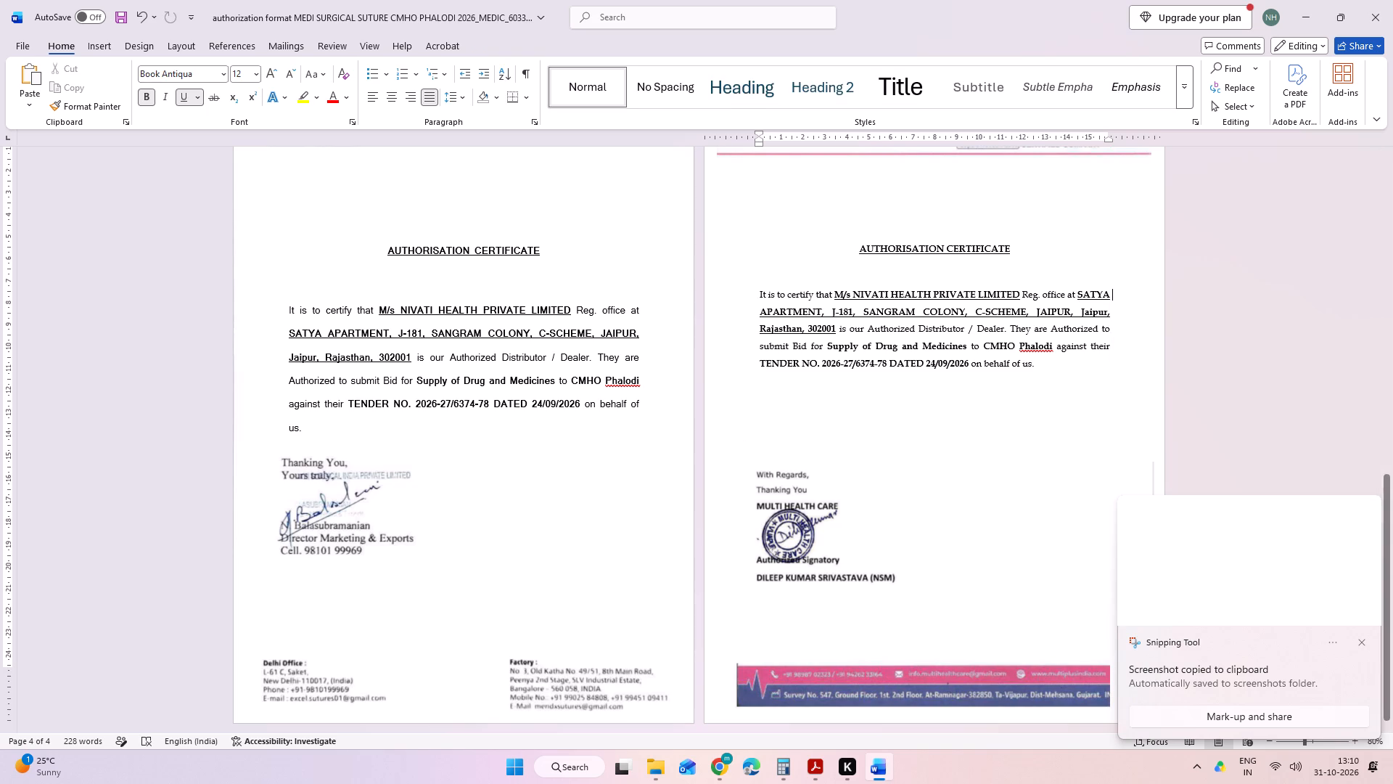
scroll(1196, 494, "down", 1)
left_click(1360, 642)
left_click(1141, 665)
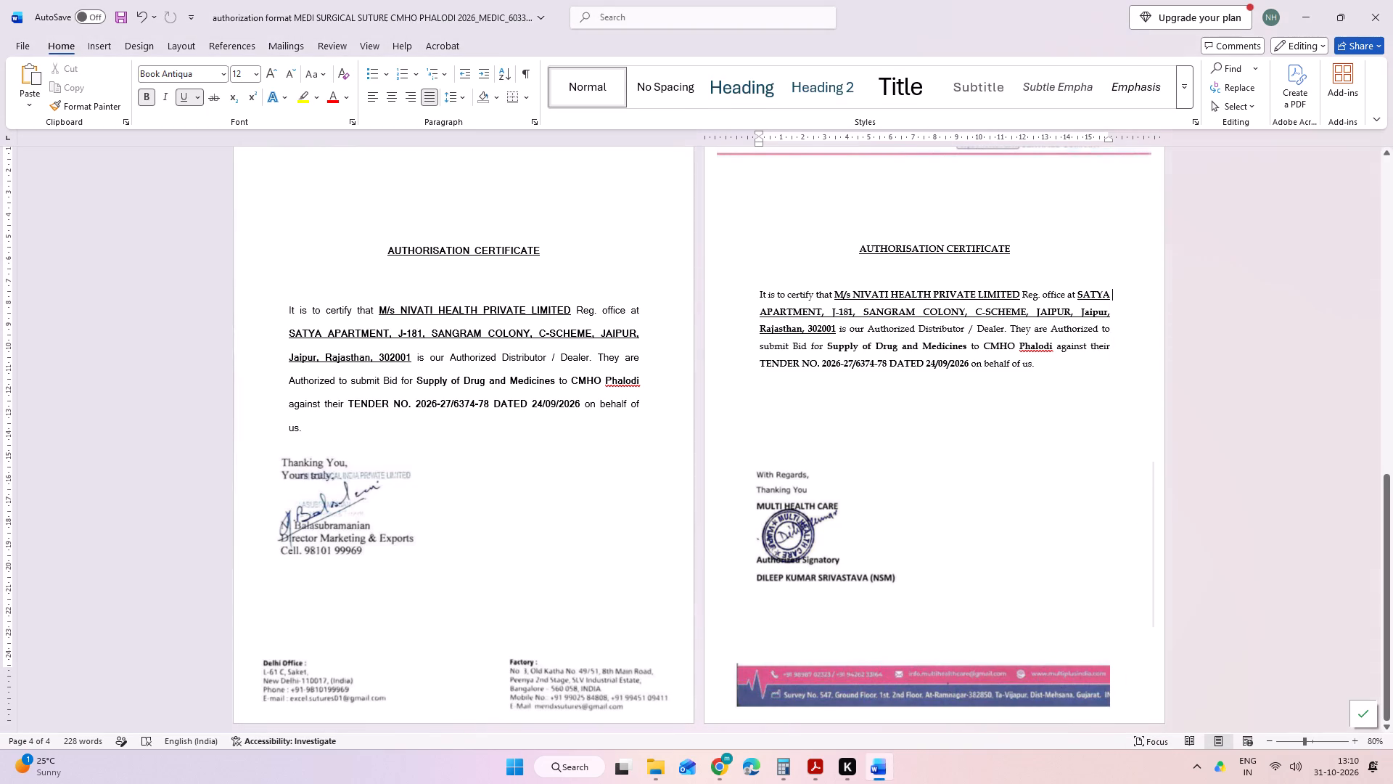
Shift the footer's white patch outward and nudge it back so it hides only the 418 and leaves the address text clear.
left_click(1126, 631)
left_click_drag(1129, 652, 1152, 656)
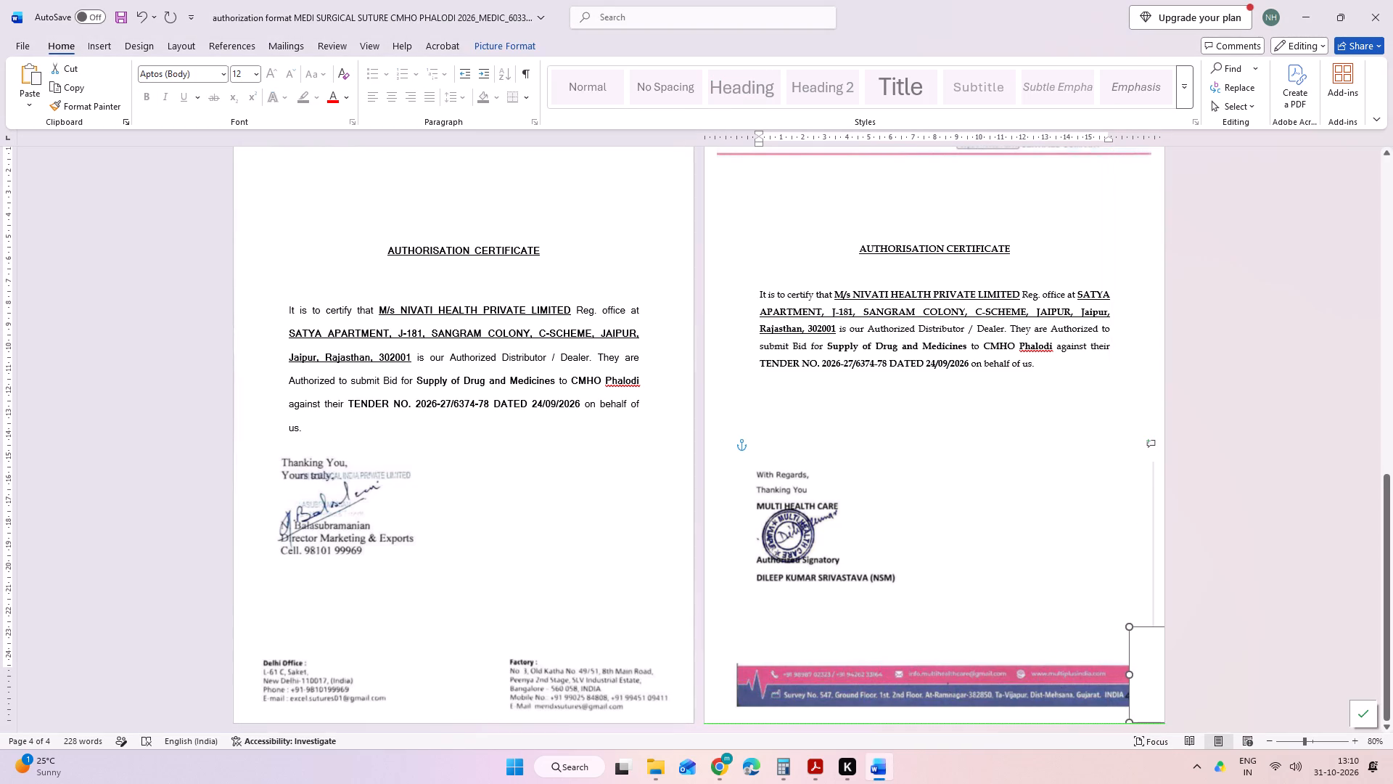
left_click_drag(1152, 656, 1151, 656)
key("Left")
key("Left")
key("Left")
key("Left")
key("Left")
key("Left")
key("Left")
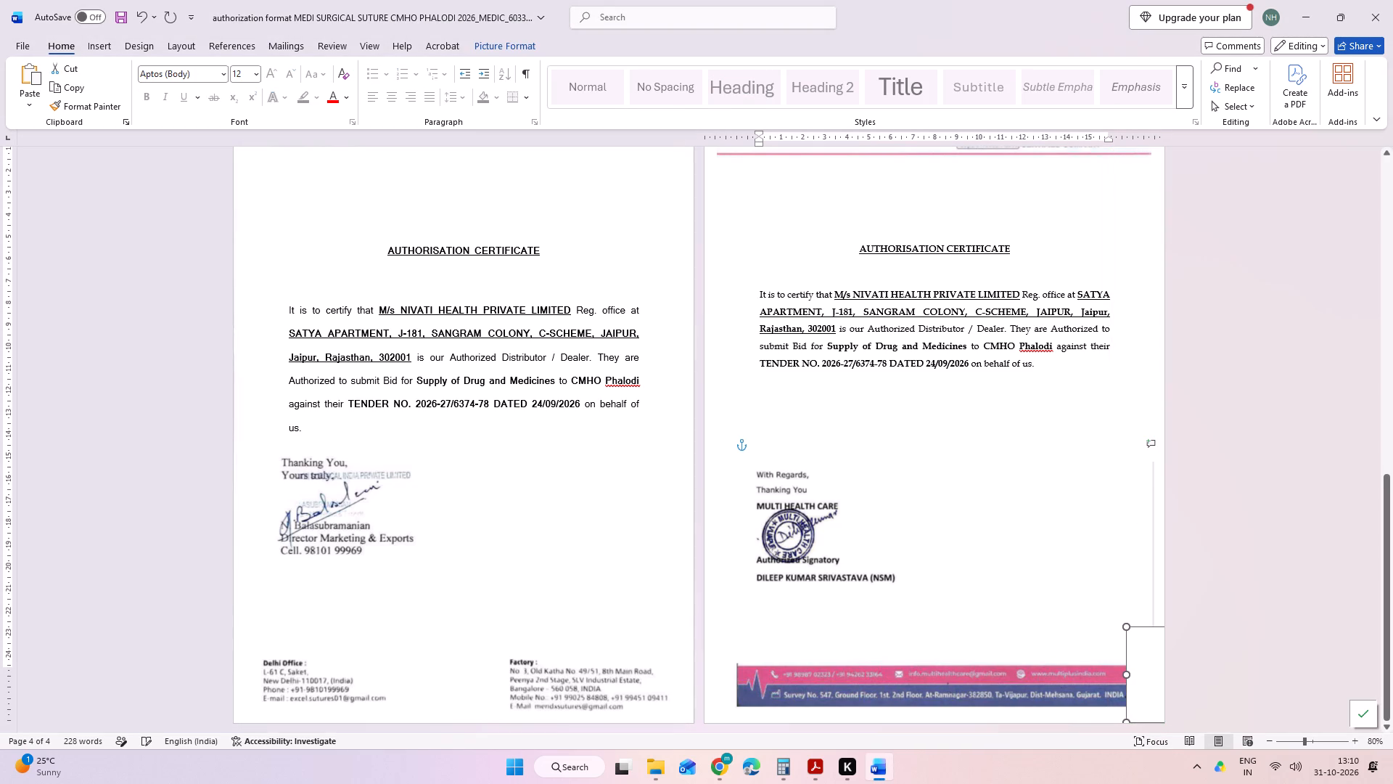
key("Left")
key("Left")
left_click(1212, 492)
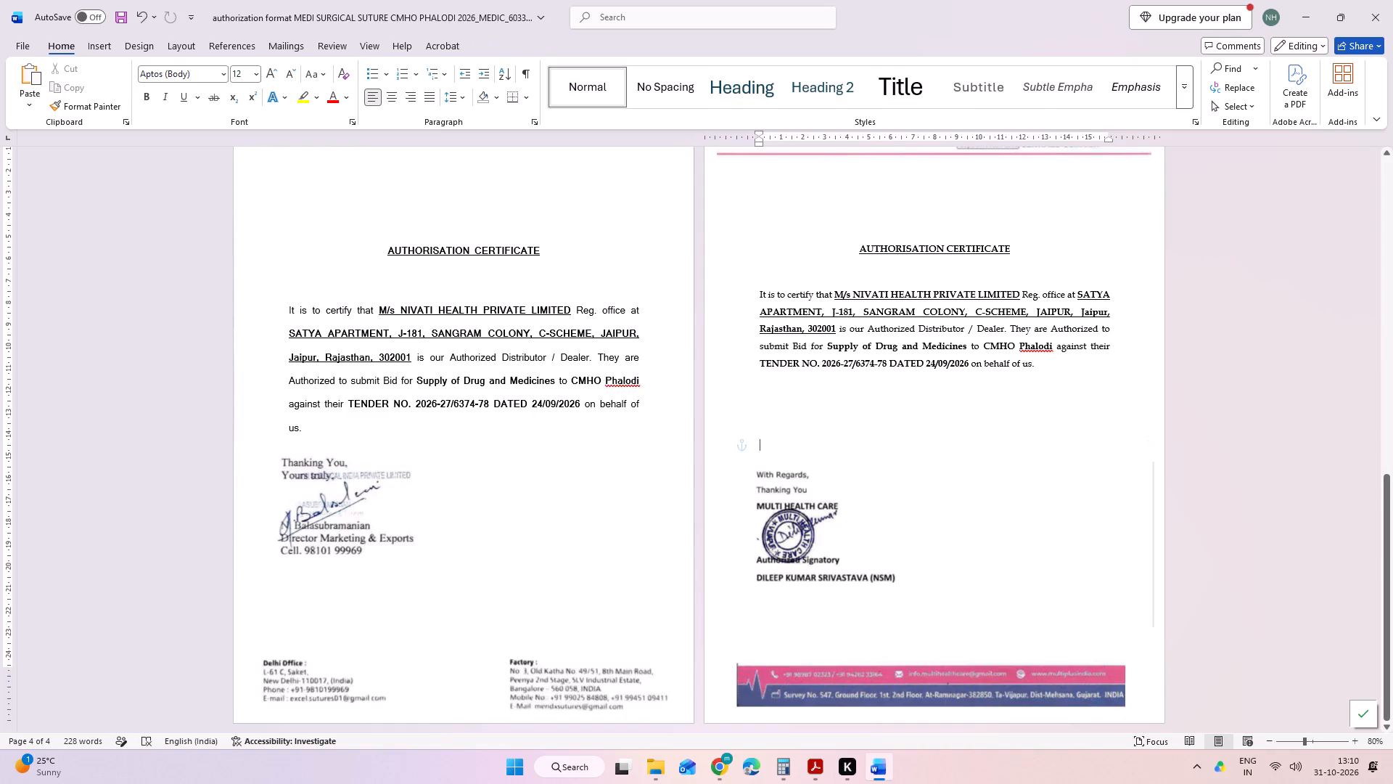
Save the four-page document as a PDF named romson multi cass mendex in the CMHO Phalodi tender's authorization folder.
scroll(1195, 492, "up", 10)
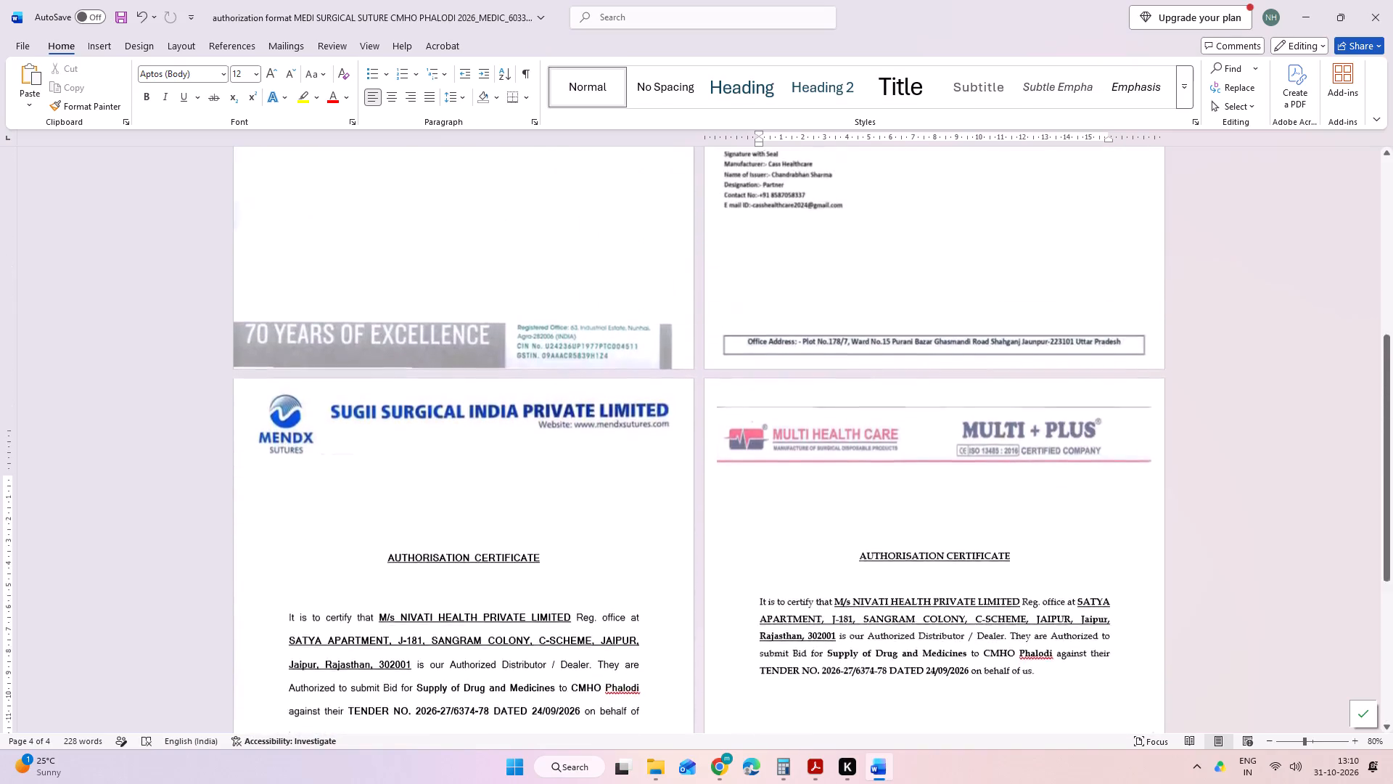
scroll(1195, 492, "up", 16)
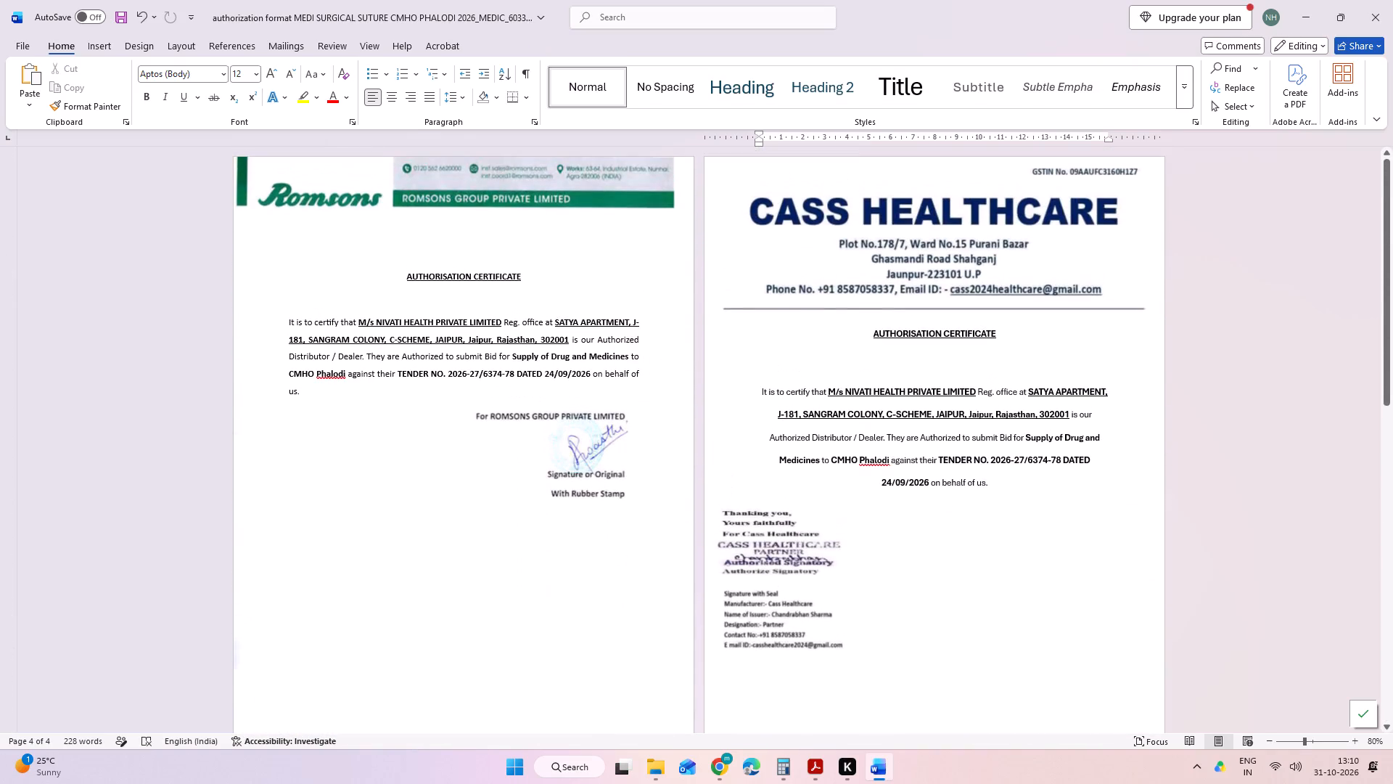
left_click(15, 44)
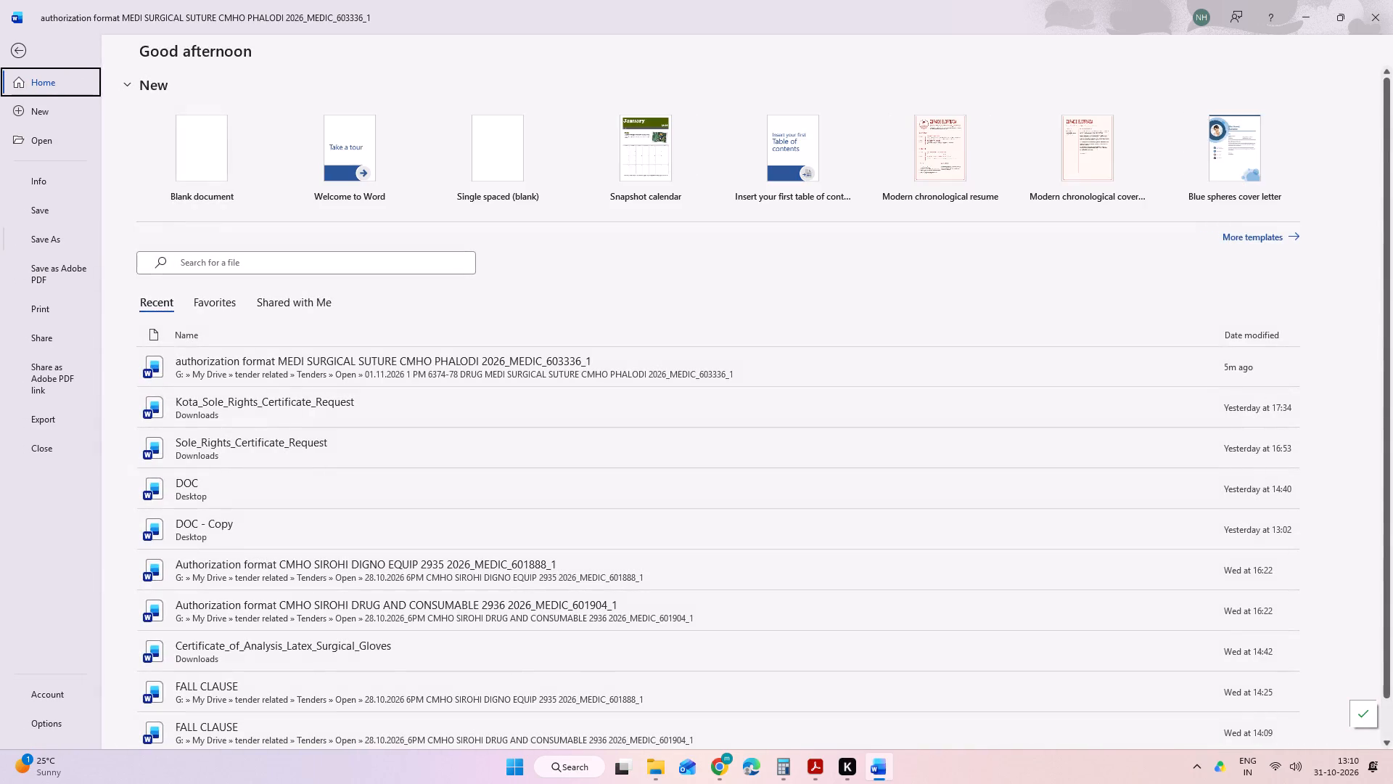
left_click(53, 238)
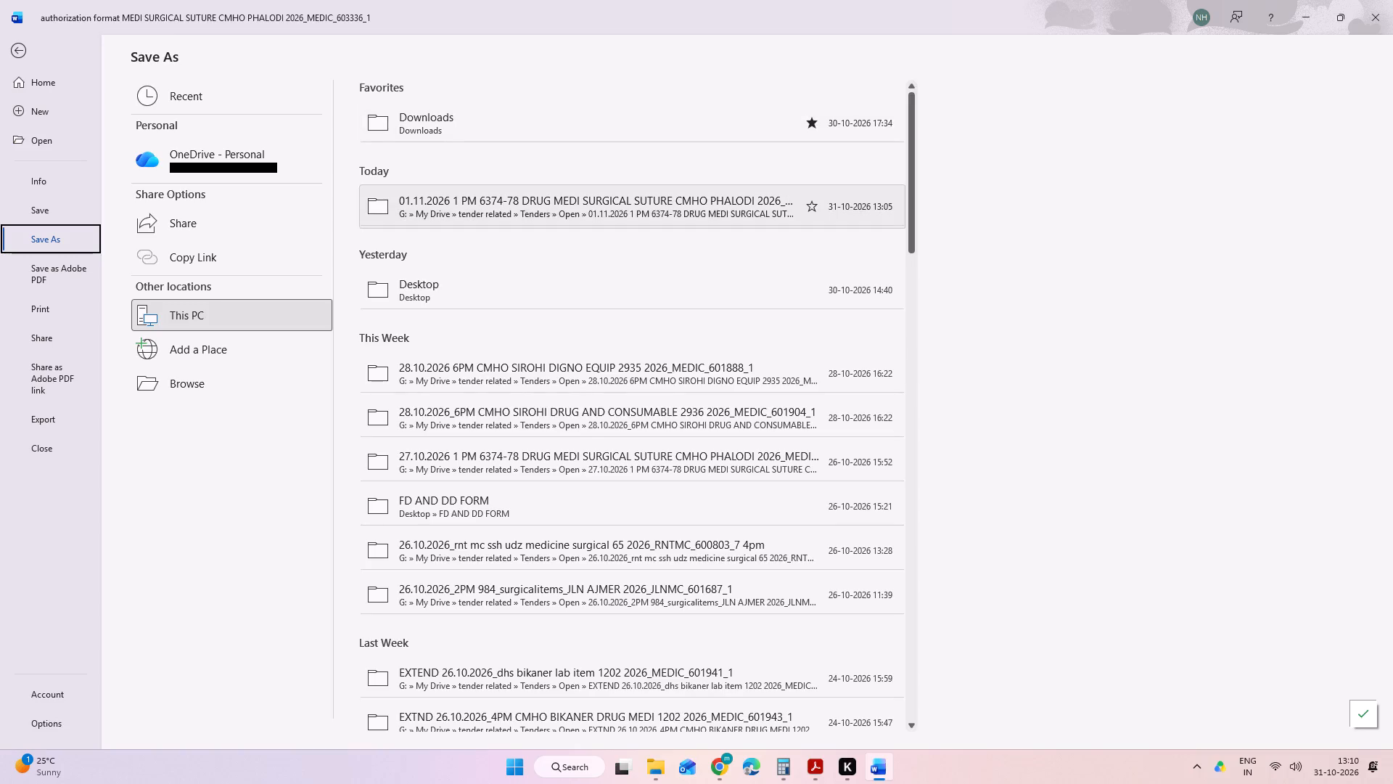
left_click(495, 216)
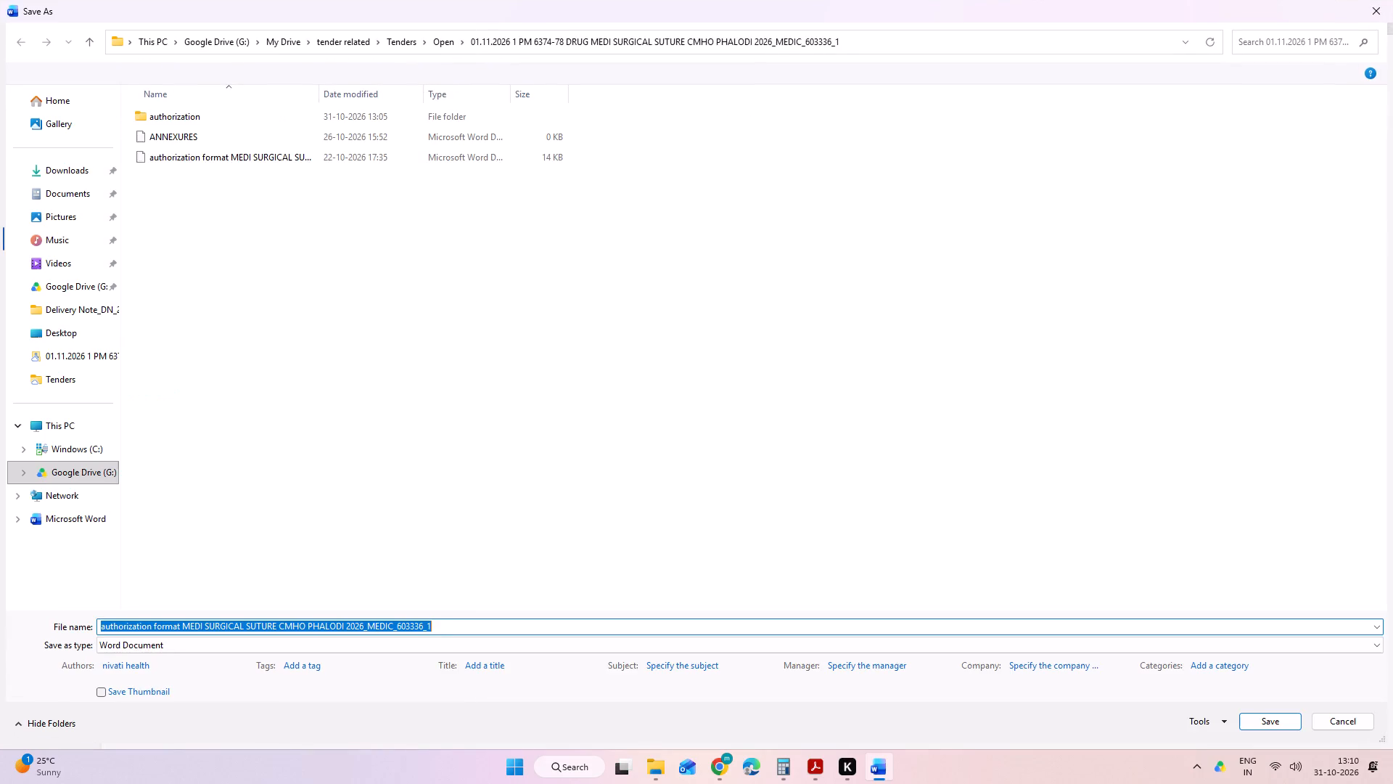
double_click(228, 121)
left_click(186, 643)
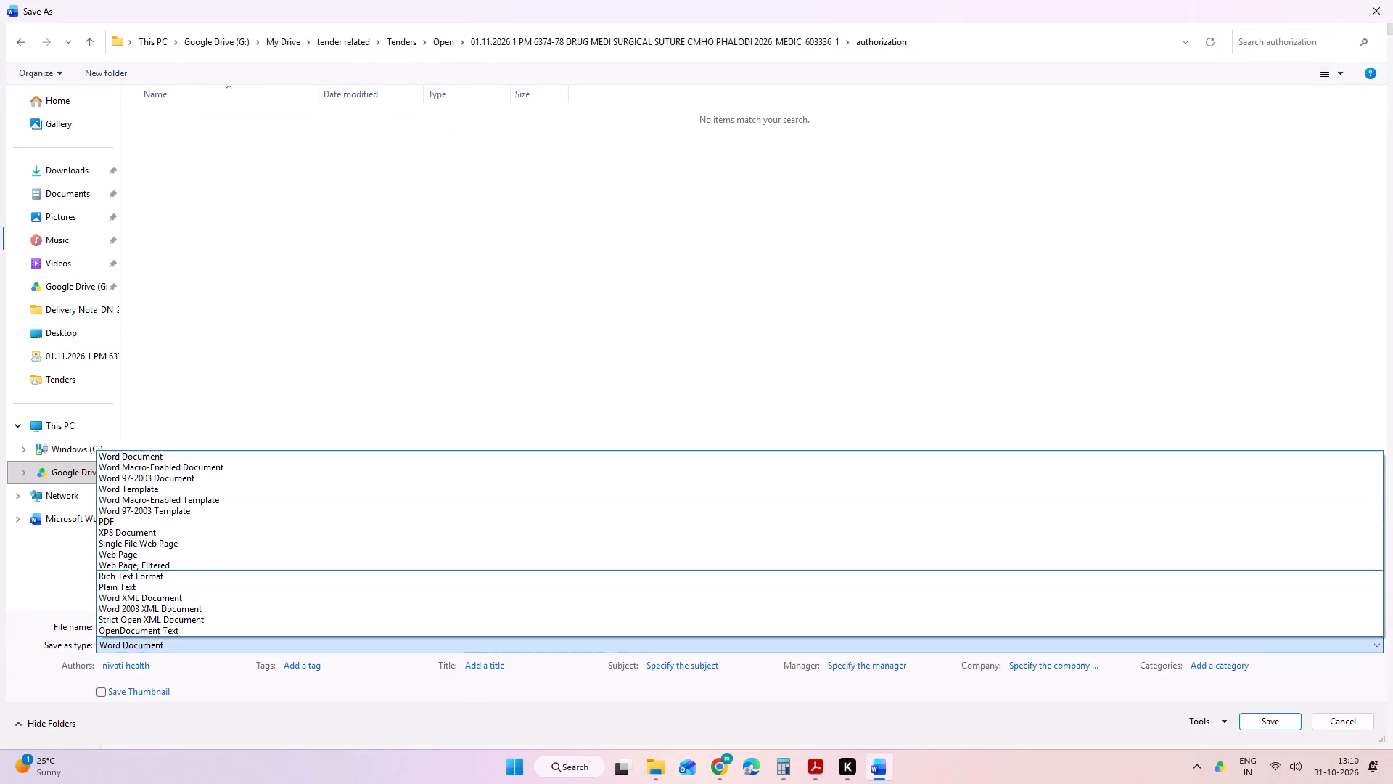
left_click(145, 517)
left_click(218, 591)
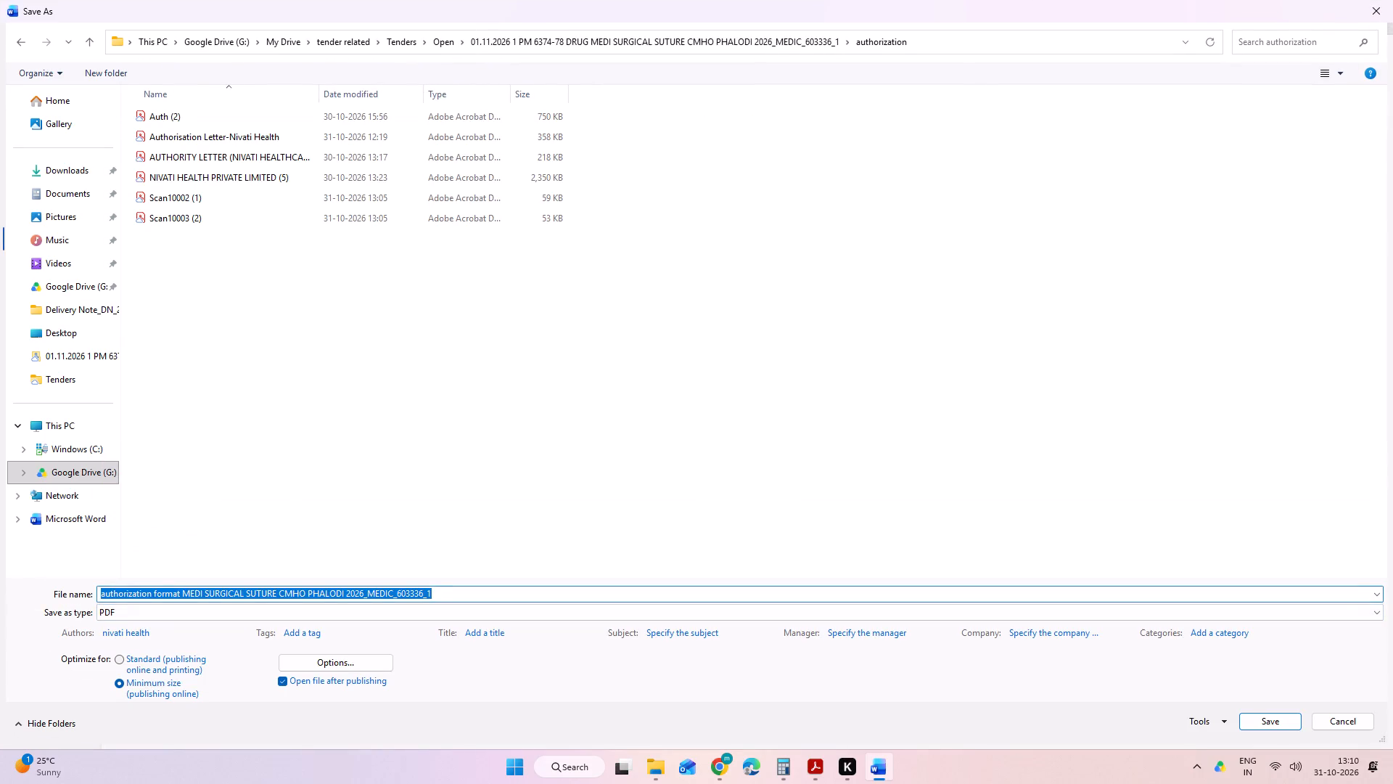
type("romson multi cass mendex")
key("Return")
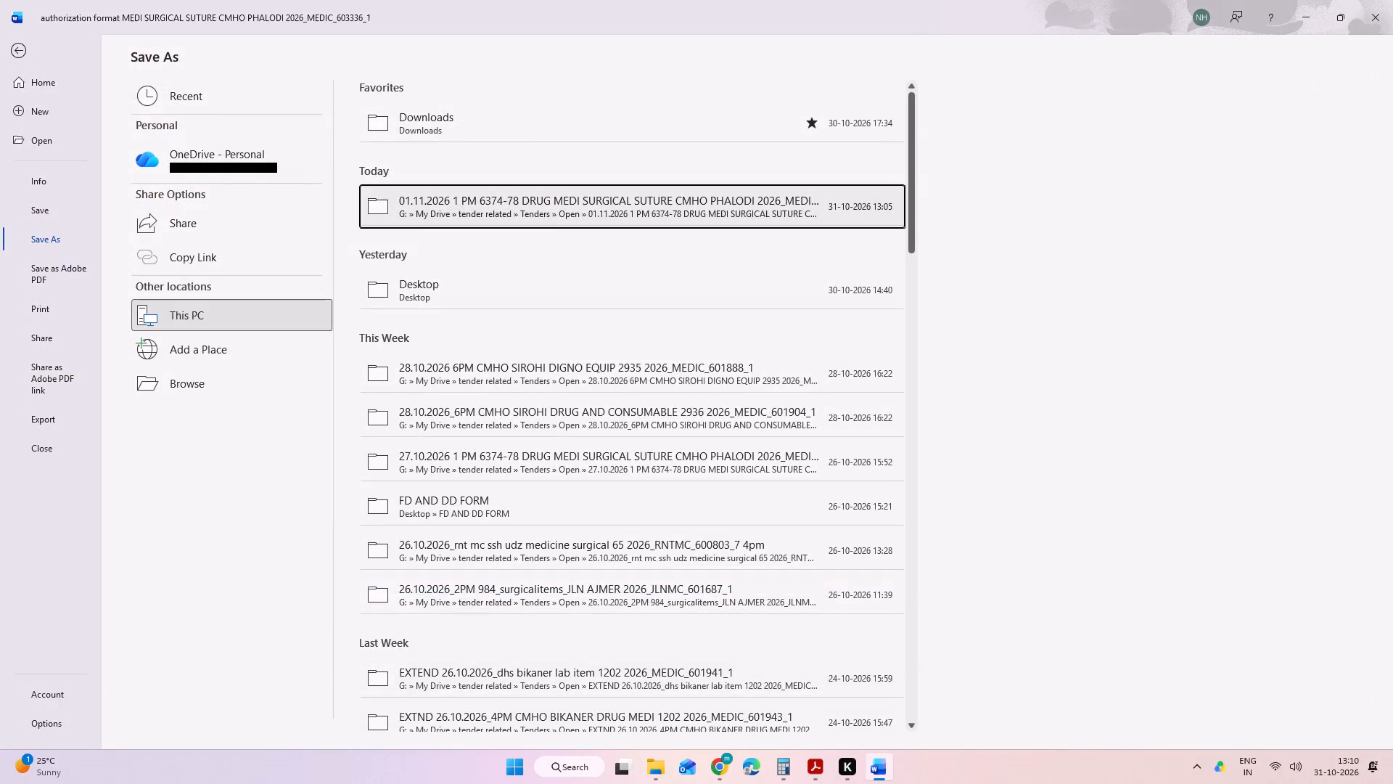
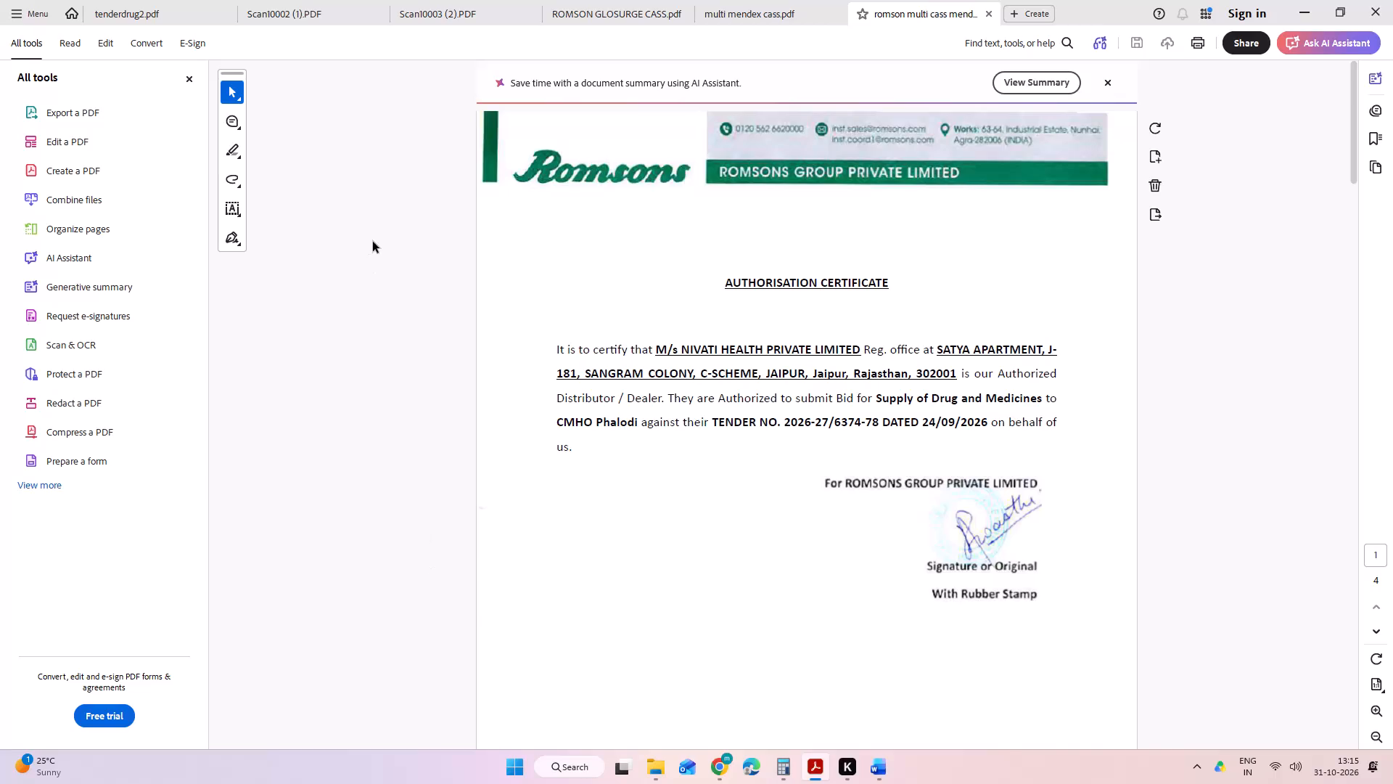
Switch to File Explorer and copy the tender ID 2026_MEDIC_603336_1 from the CMHO Phalodi tender folder's path.
key("alt+Tab")
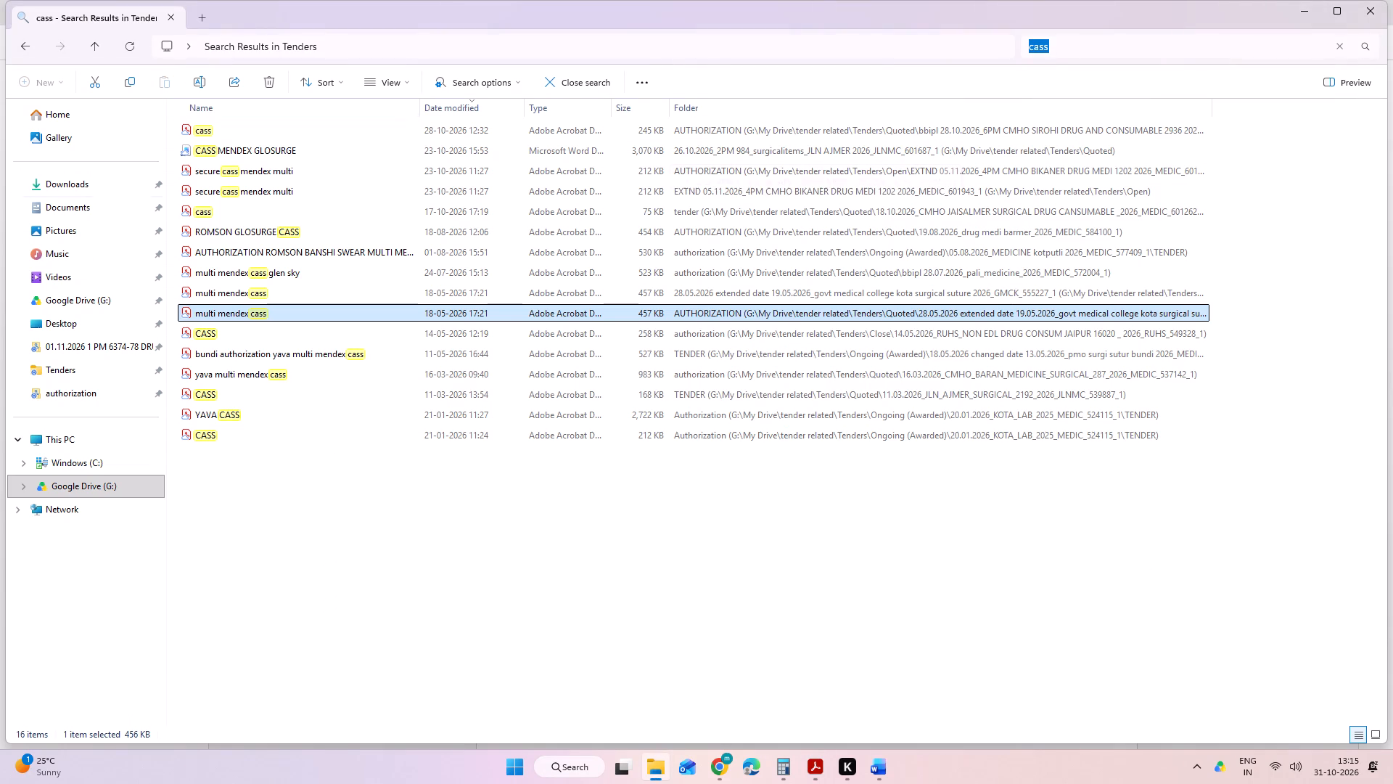
left_click(98, 339)
double_click(974, 42)
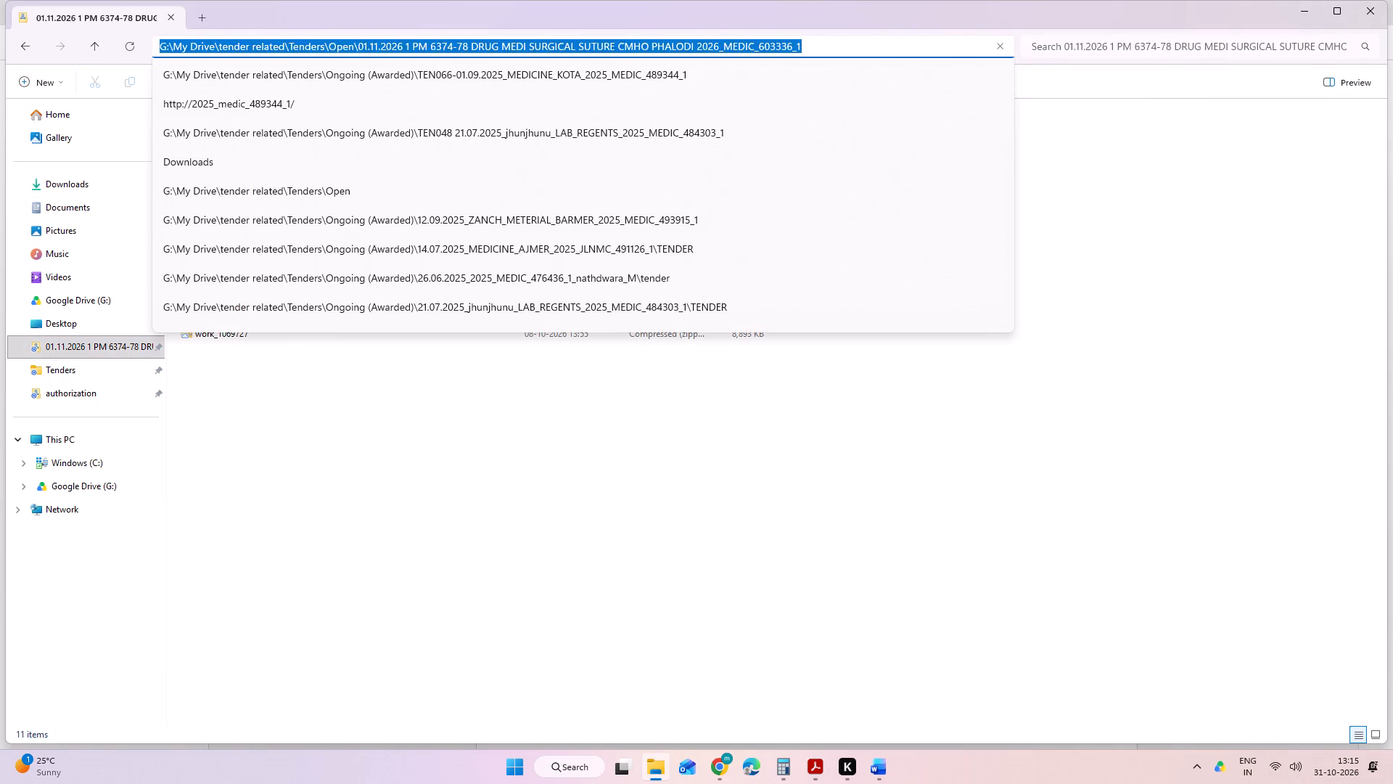
left_click_drag(841, 46, 695, 95)
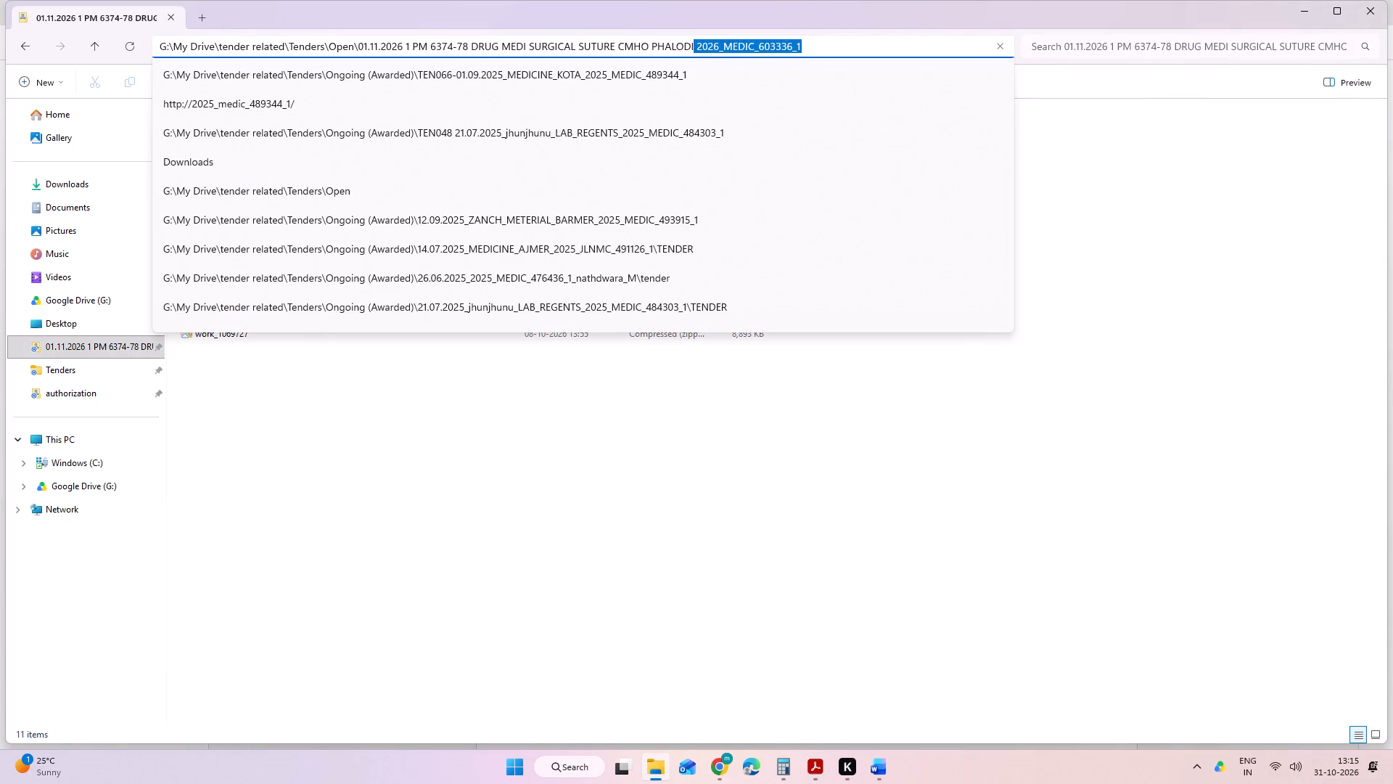
left_click_drag(695, 95, 696, 96)
key("ctrl+c")
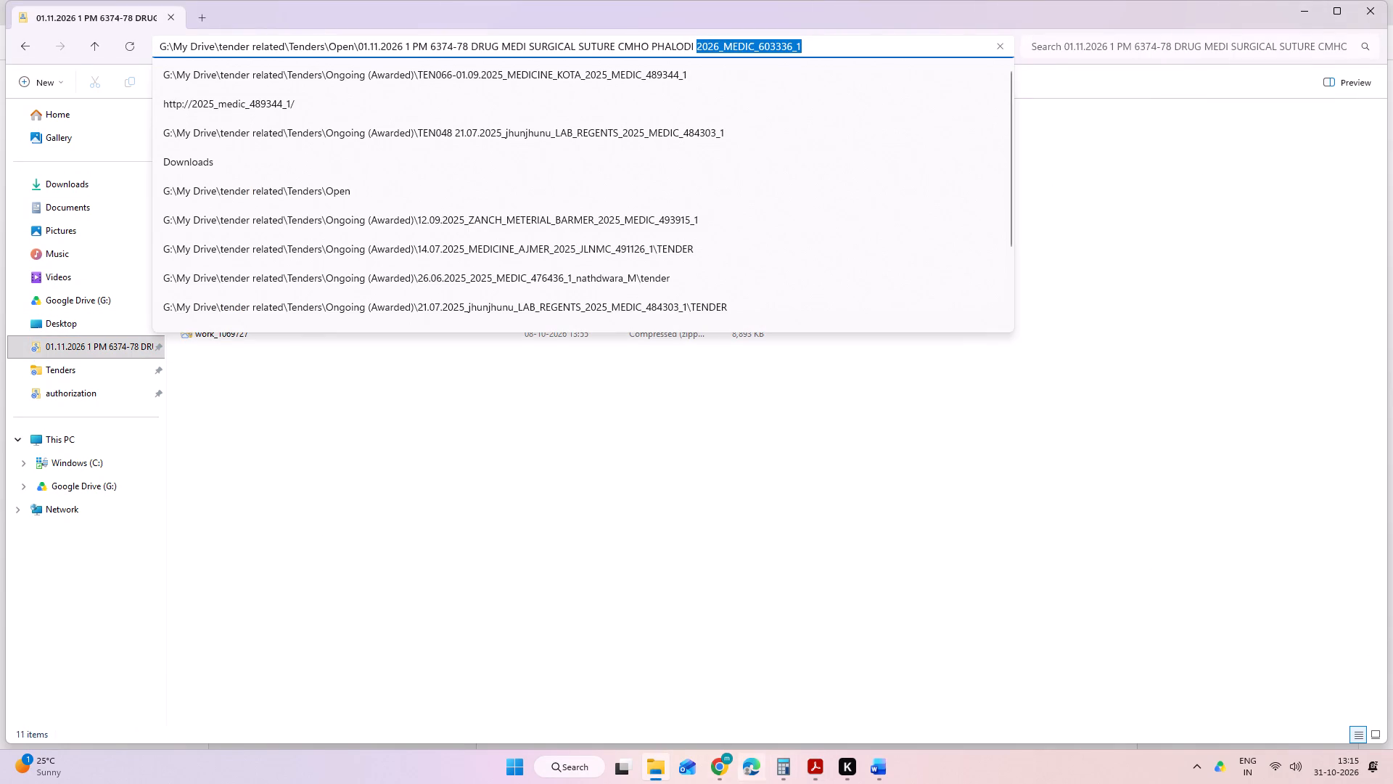
Switch to Chrome, search for eproc rajasthan in the empty tab and open the eProcurement System Government of Rajasthan site.
left_click(715, 764)
left_click(650, 701)
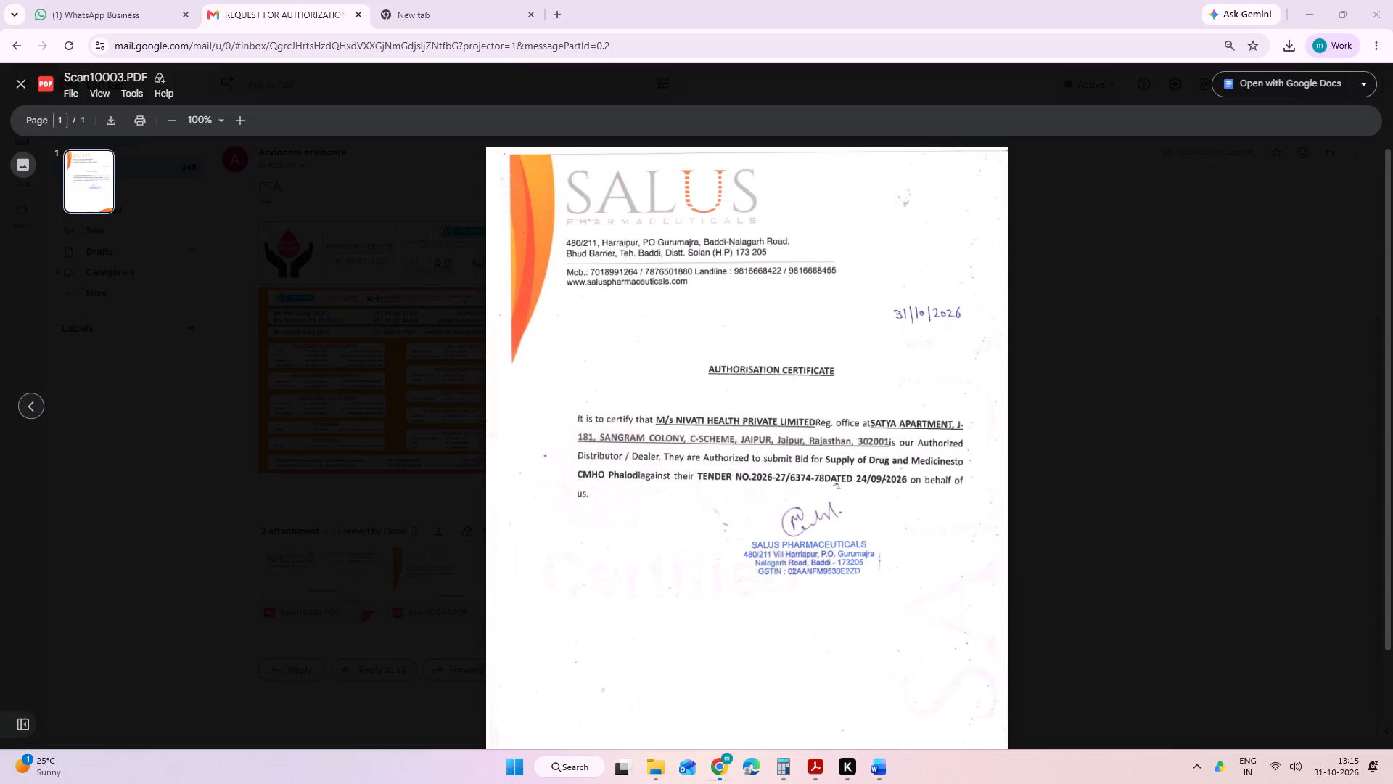
left_click(482, 6)
left_click(444, 48)
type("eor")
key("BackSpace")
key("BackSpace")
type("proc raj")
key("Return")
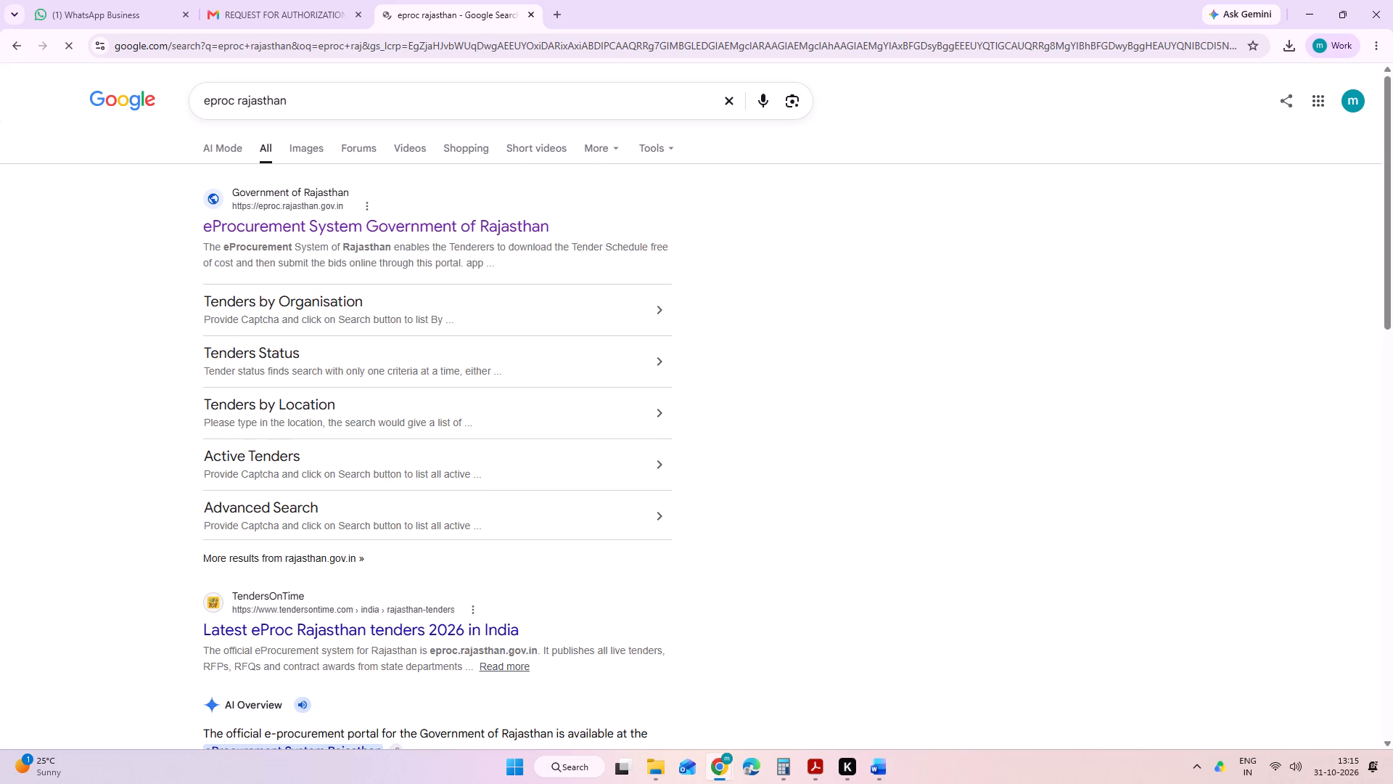
left_click(443, 226)
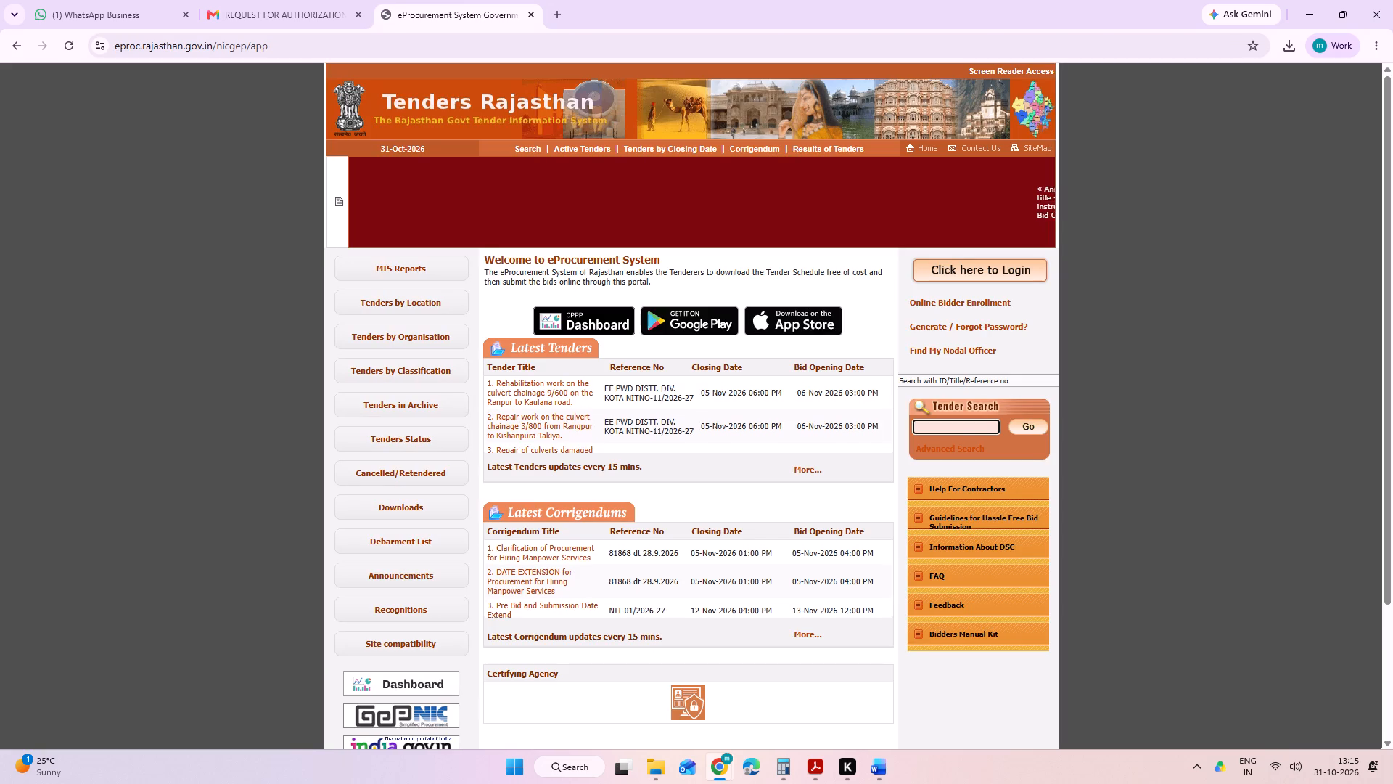
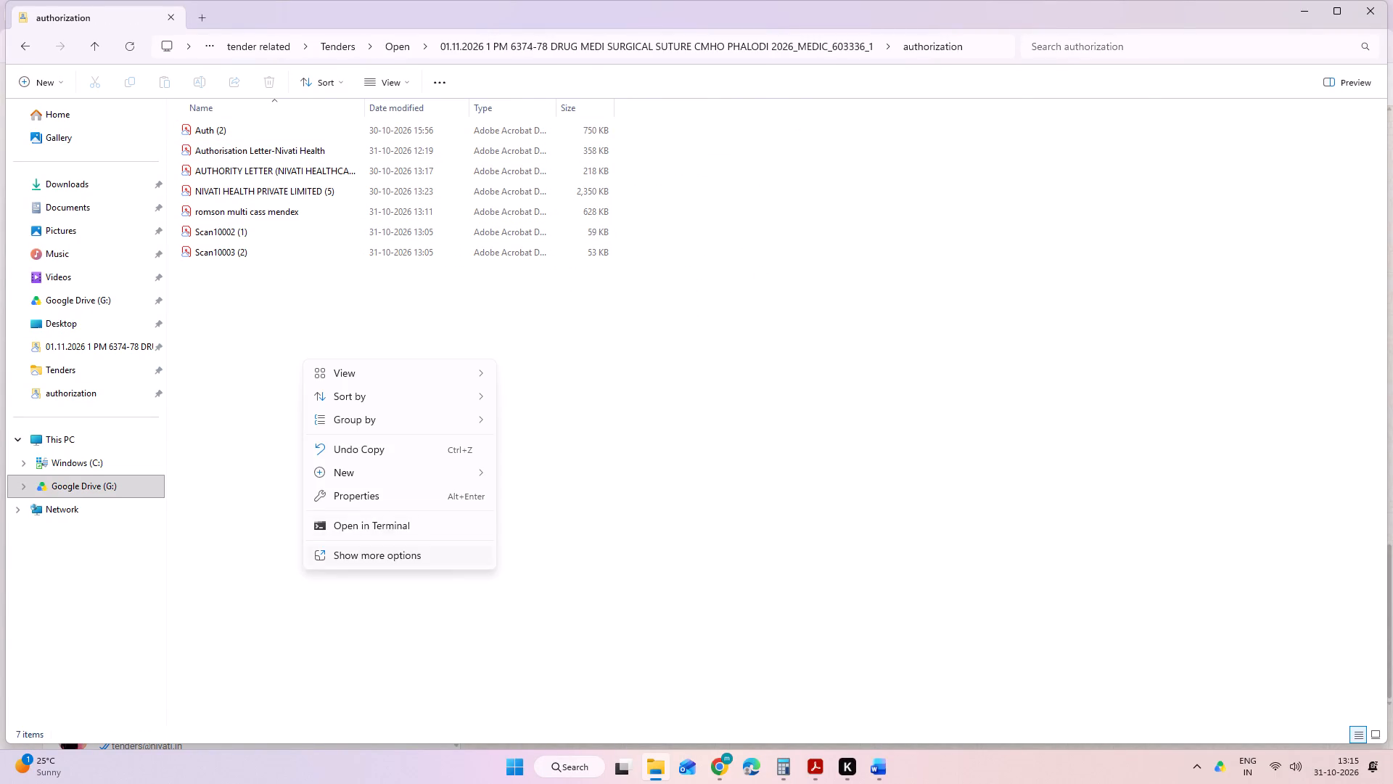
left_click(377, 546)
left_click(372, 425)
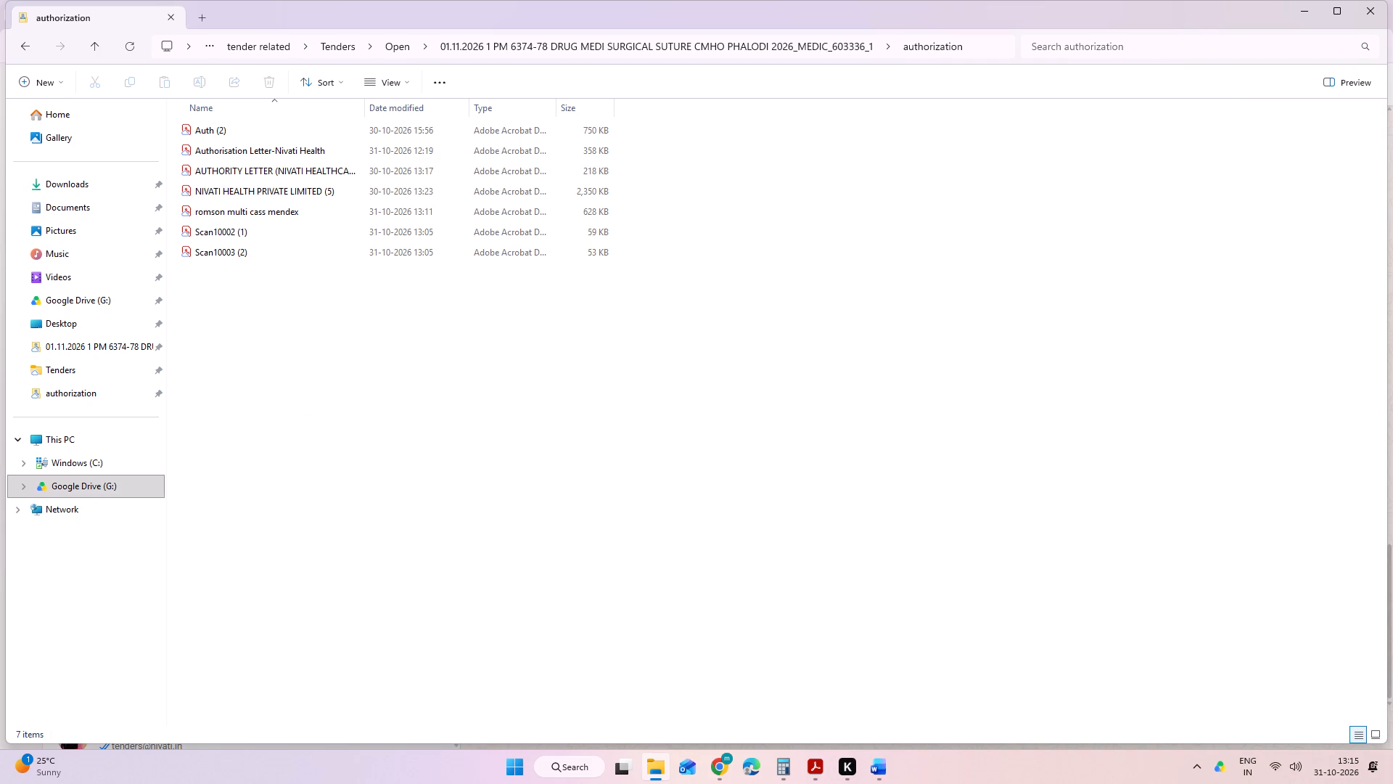
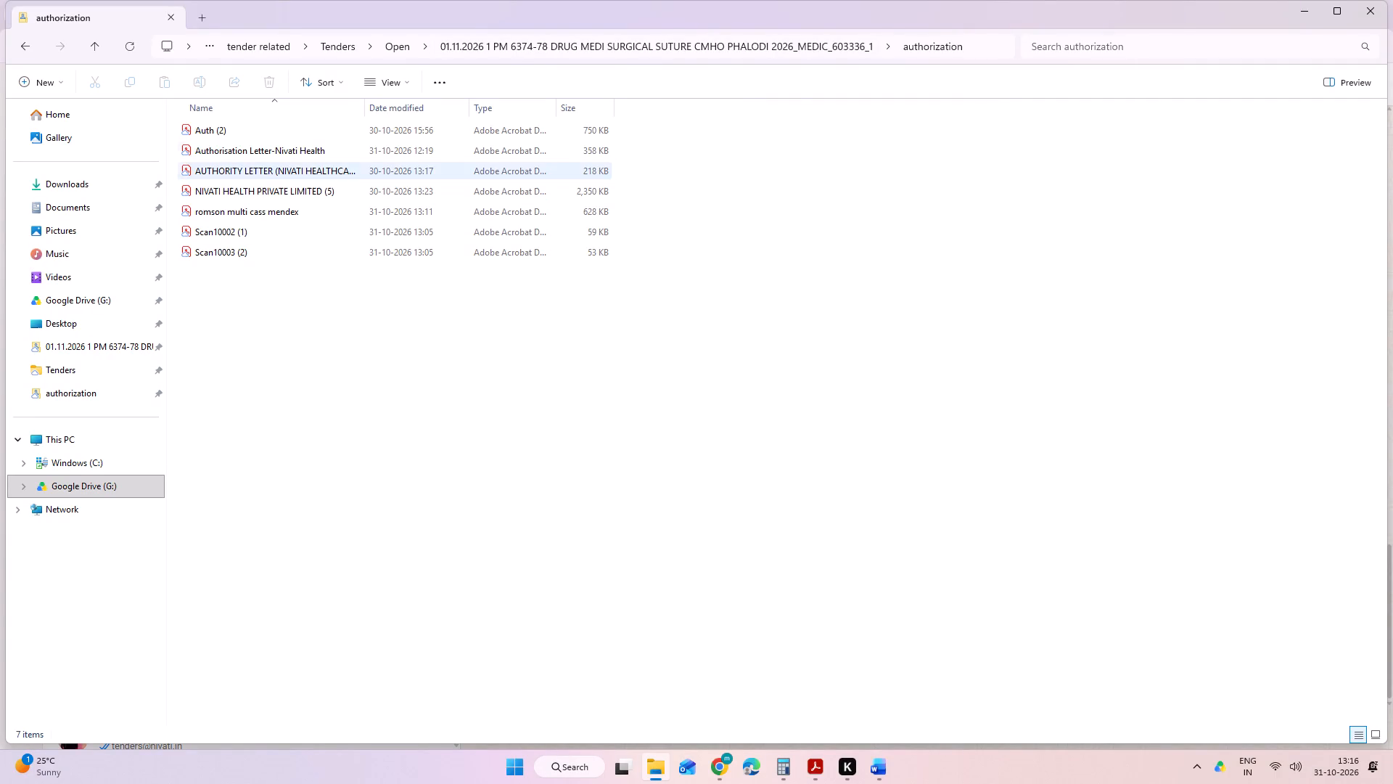
Display the authorization folder's files as large icons and enlarge them slightly.
right_click(716, 274)
key("ctrl+shift+2")
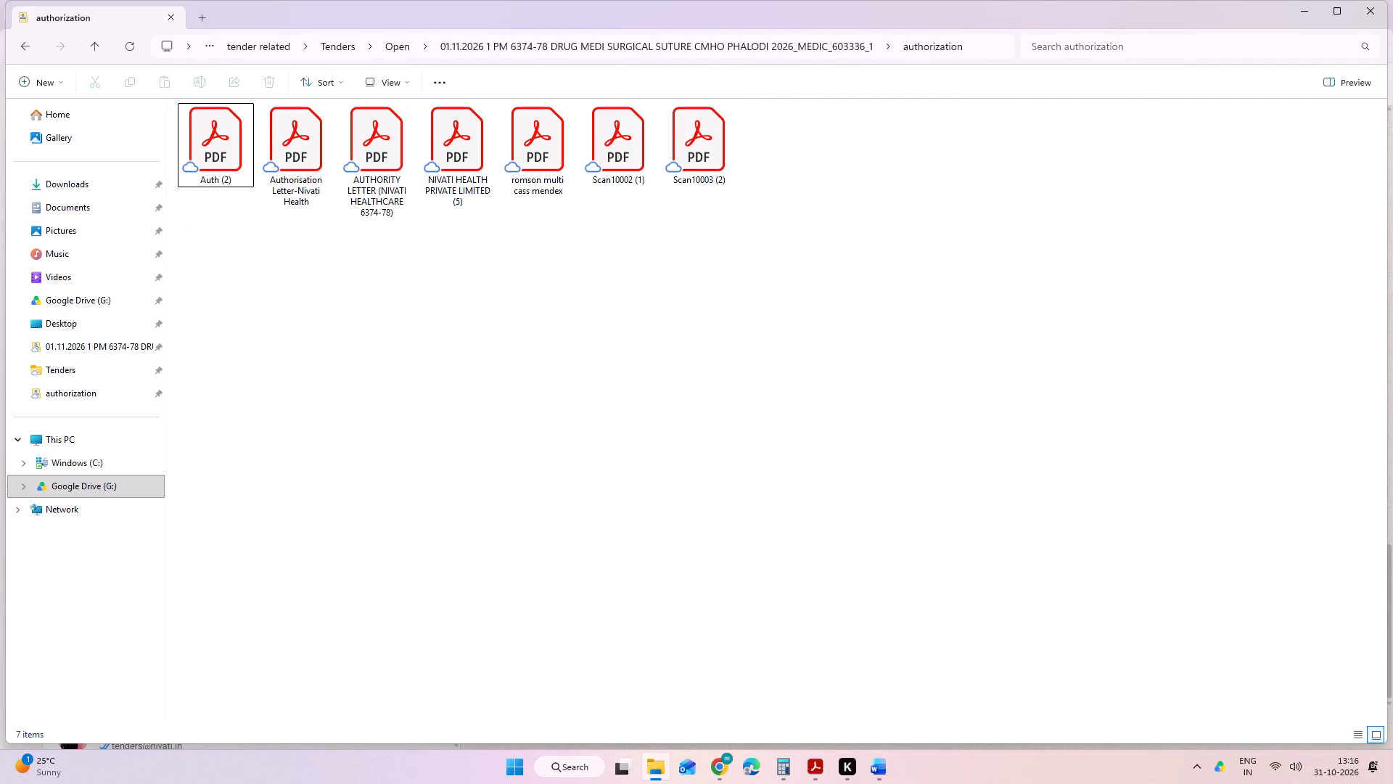
scroll(692, 348, "up", 2, "ctrl")
Open every PDF in the authorization folder except Scan10003 (2), starting with romson multi cass mendex and ending with Auth (2).
left_click(609, 169)
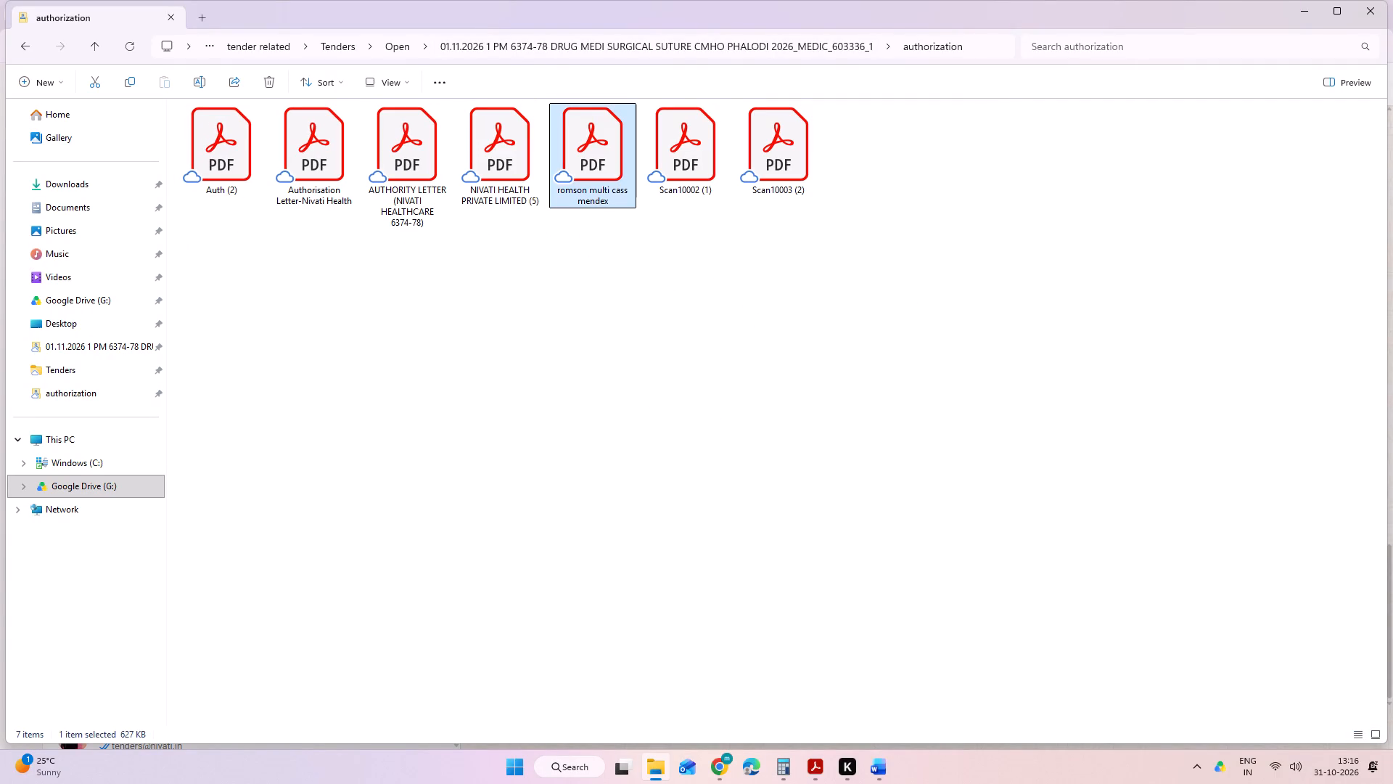
double_click(609, 169)
key("alt+Tab")
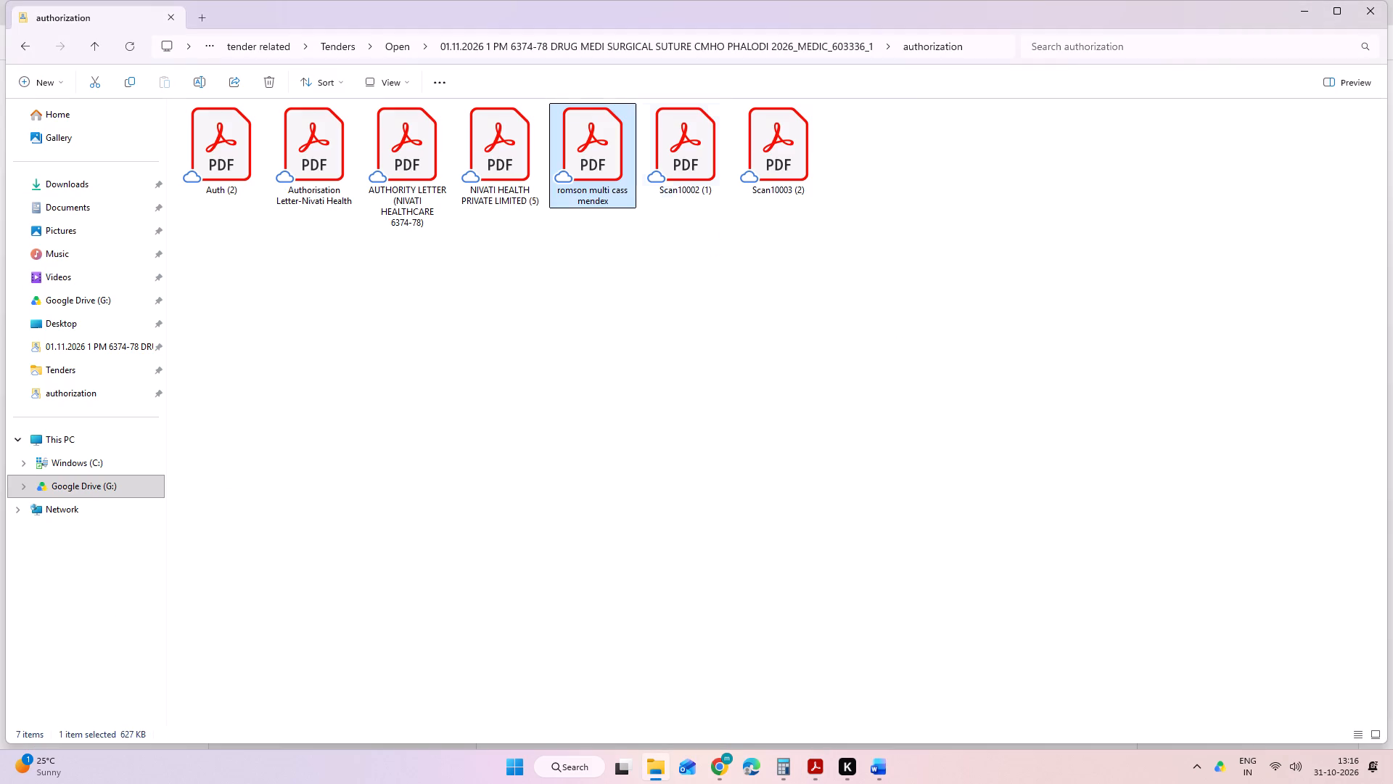
double_click(707, 171)
key("alt+Tab")
double_click(411, 179)
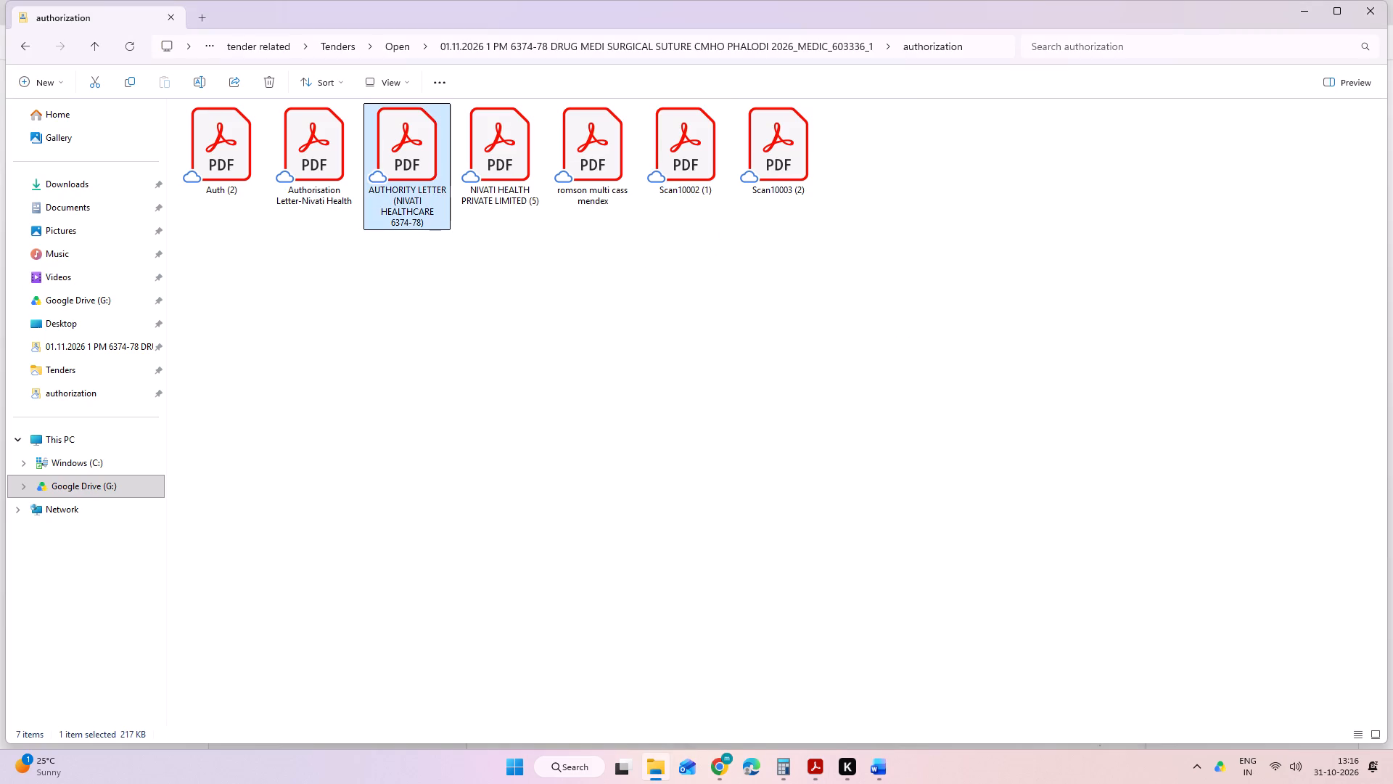
key("alt+Tab")
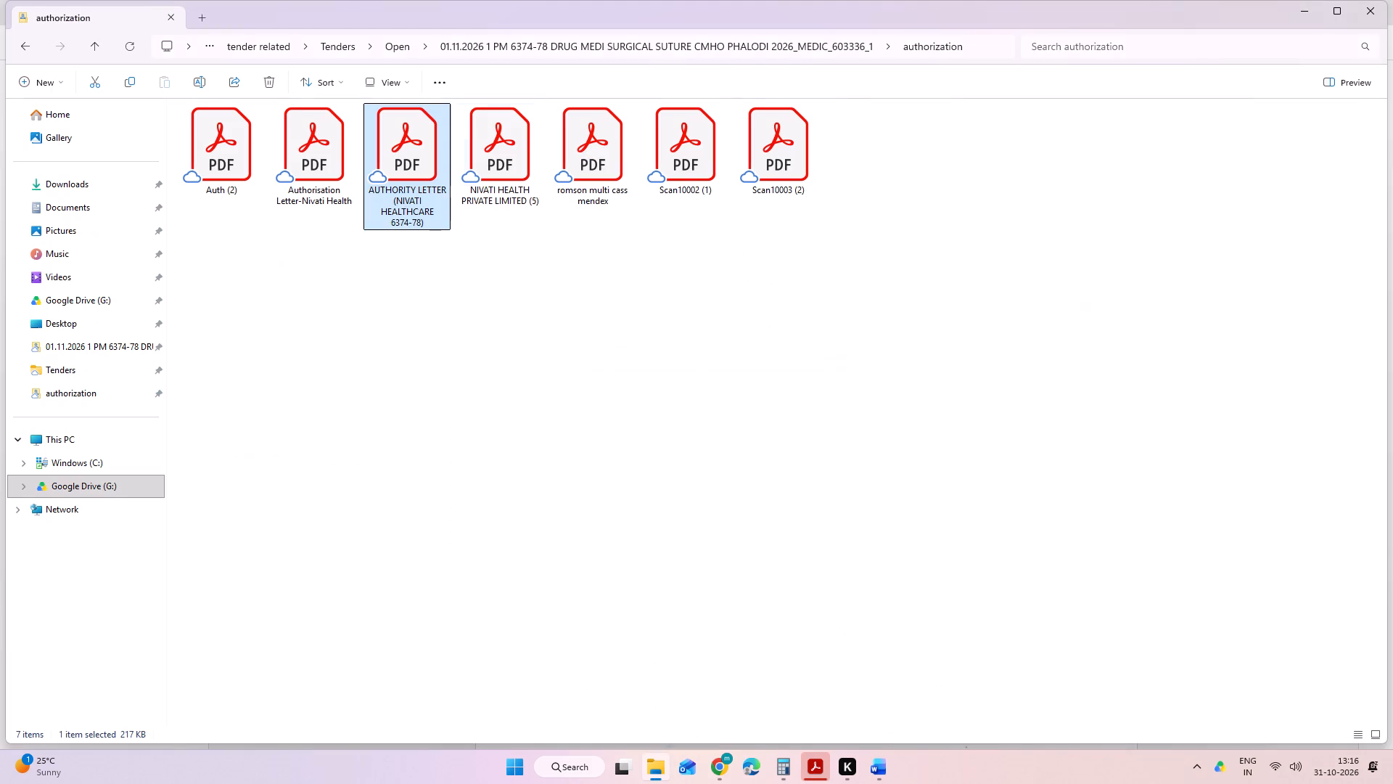
double_click(498, 194)
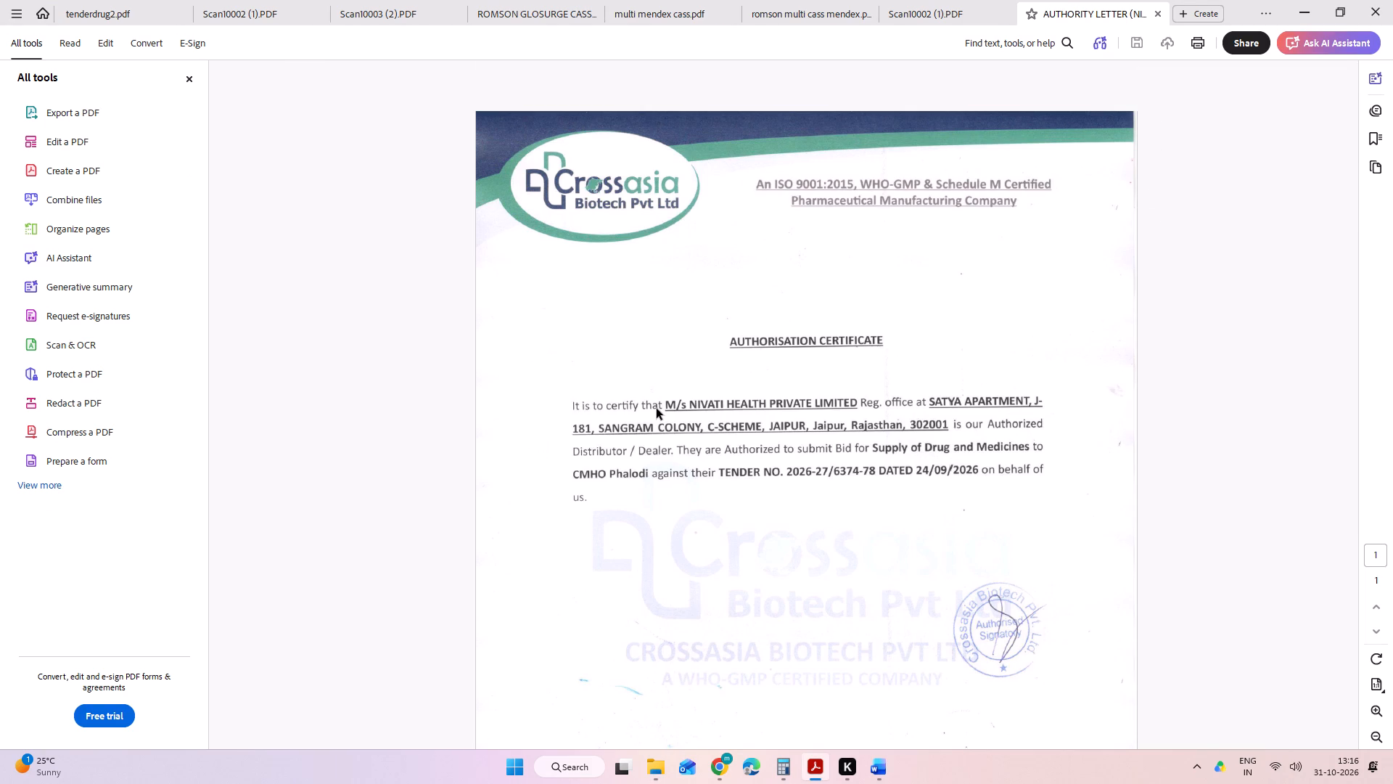
key("alt+Tab")
double_click(319, 151)
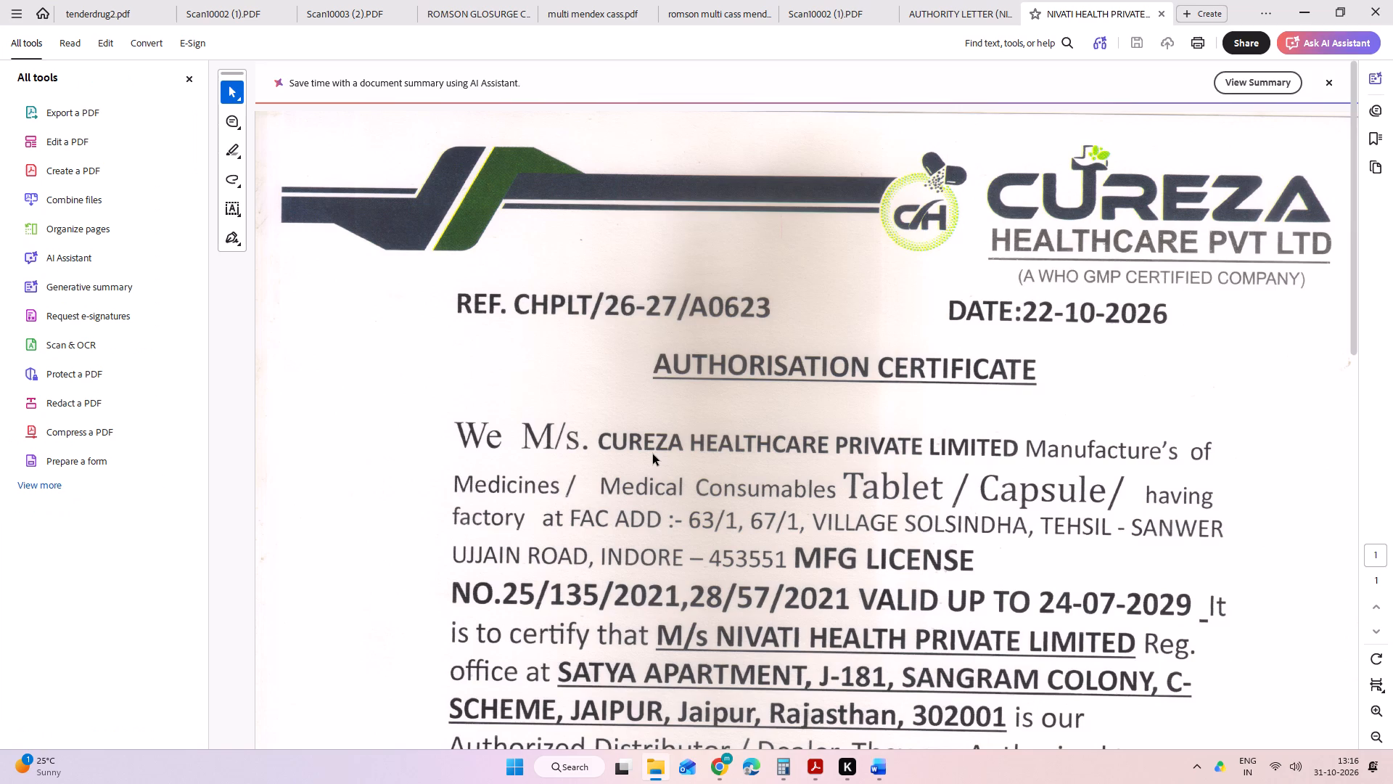
key("alt+Tab")
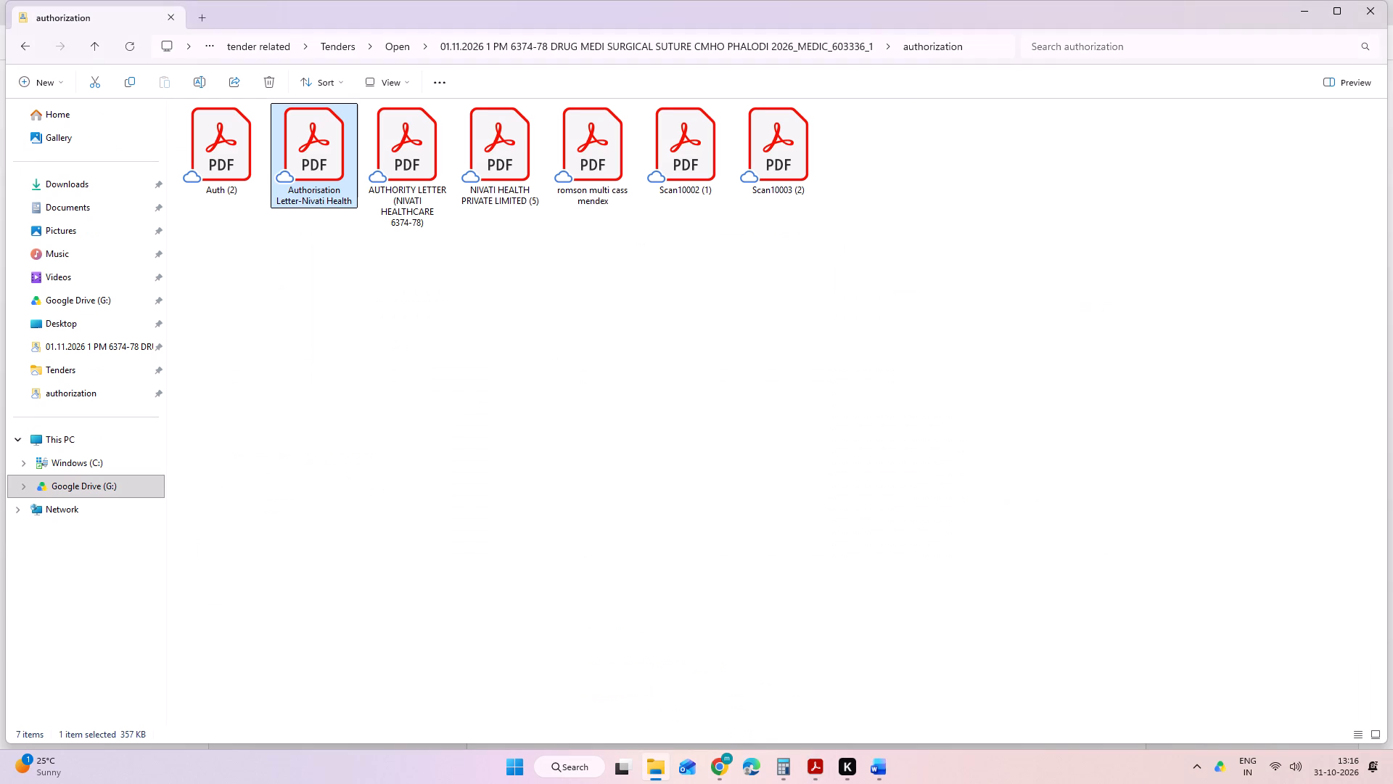
double_click(239, 154)
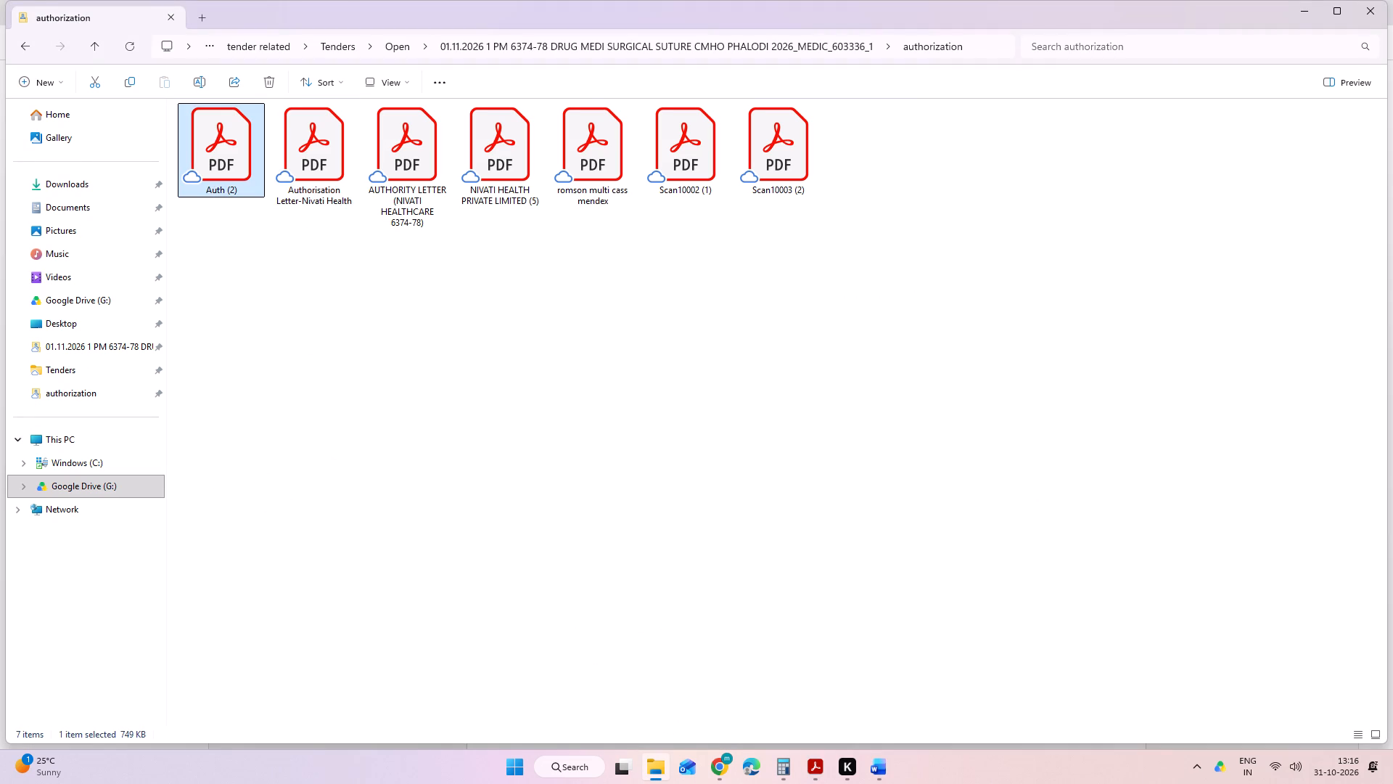
key("alt+Tab")
Close the Adobe Acrobat window with all its open authorization PDFs.
left_click(818, 768)
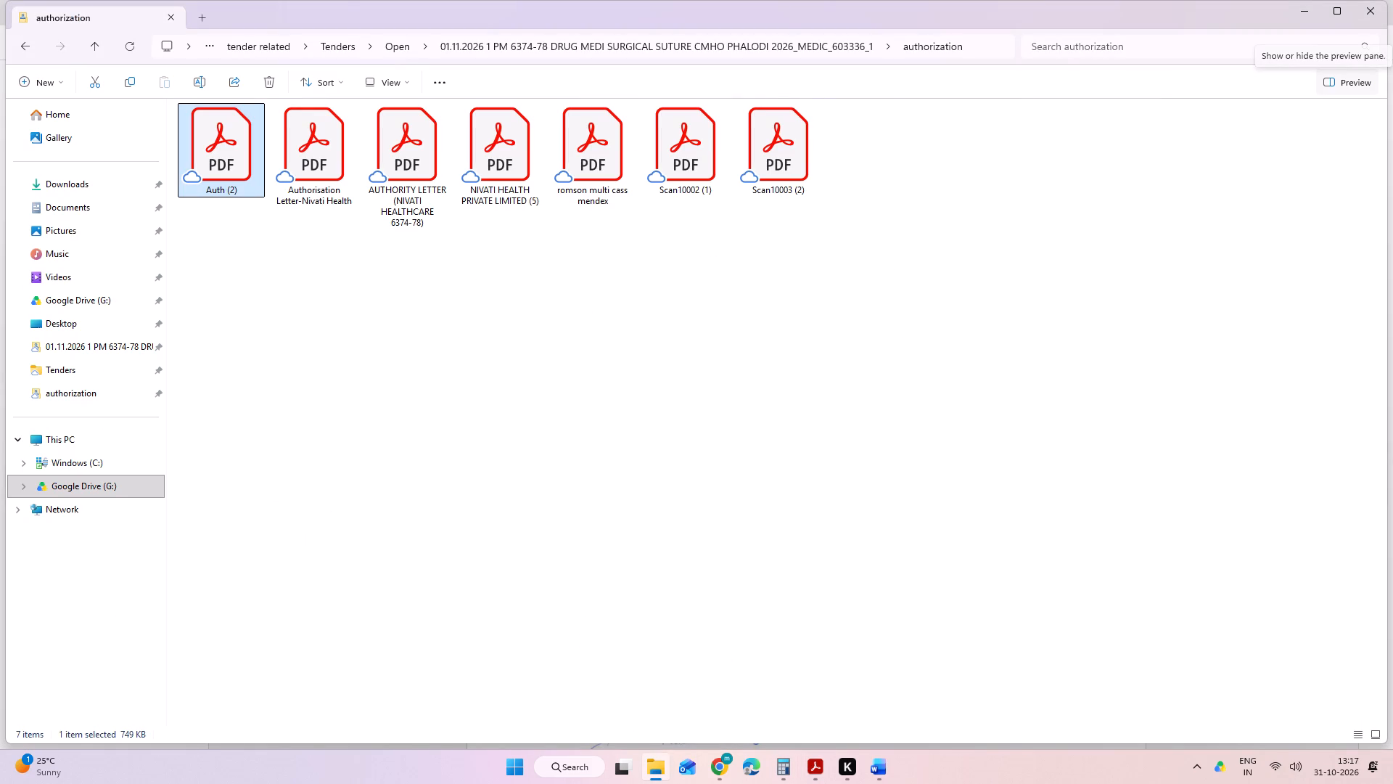
right_click(808, 772)
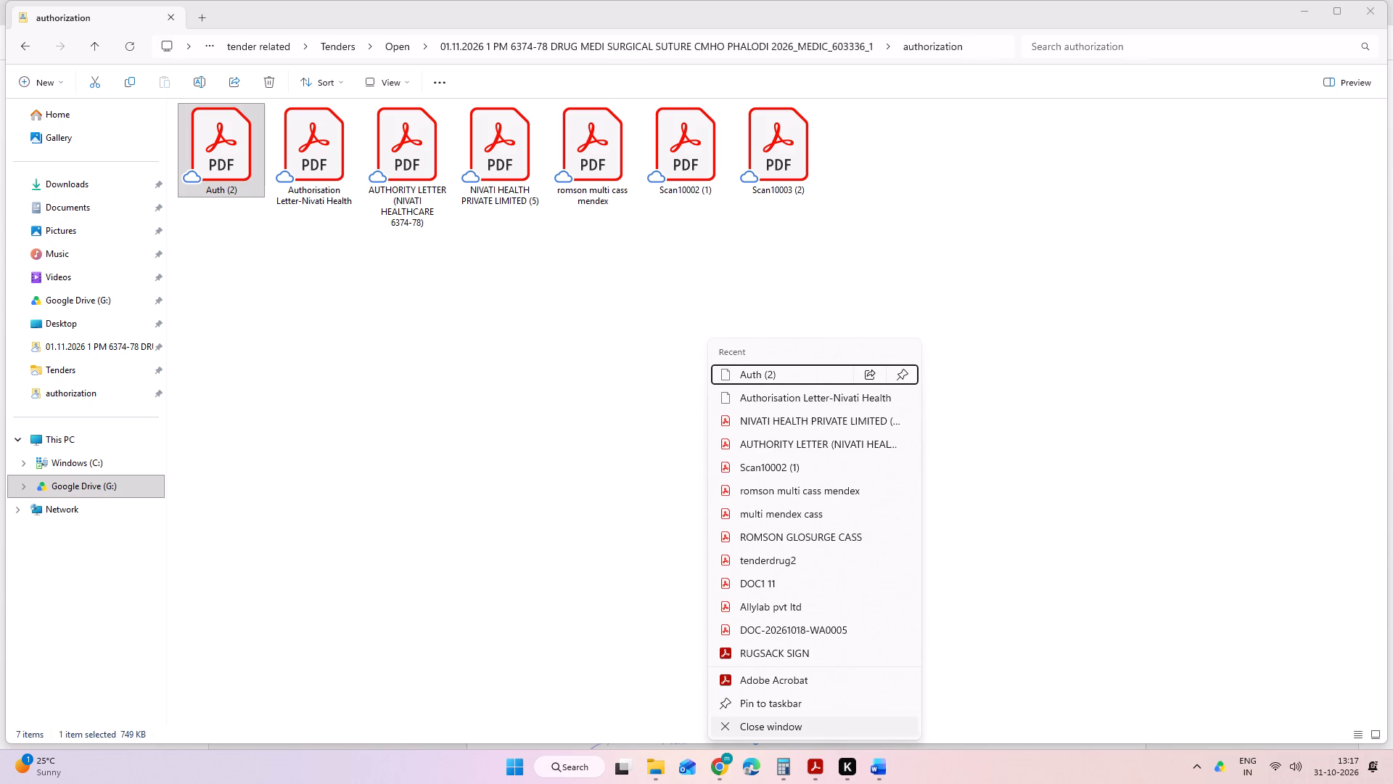
left_click(786, 726)
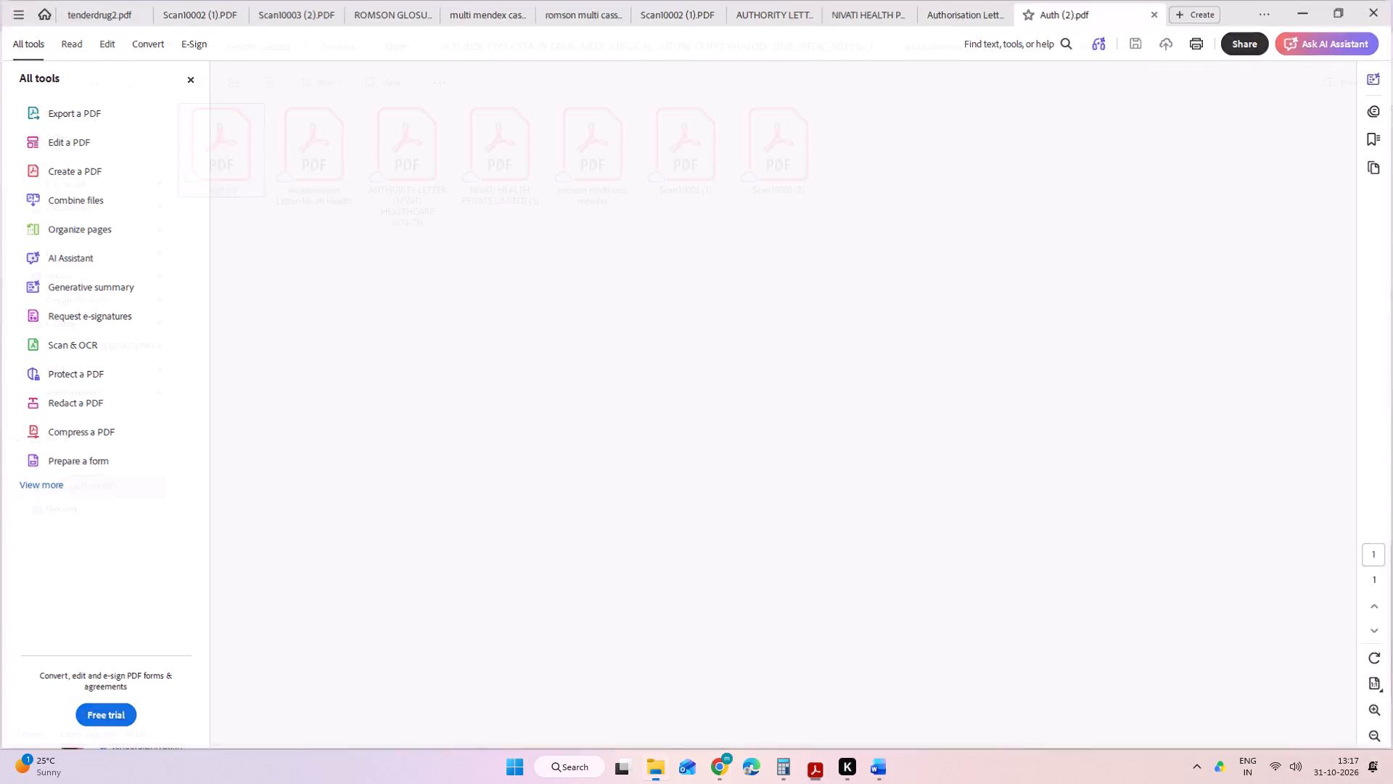
Refresh the authorization folder's file listing.
right_click(805, 555)
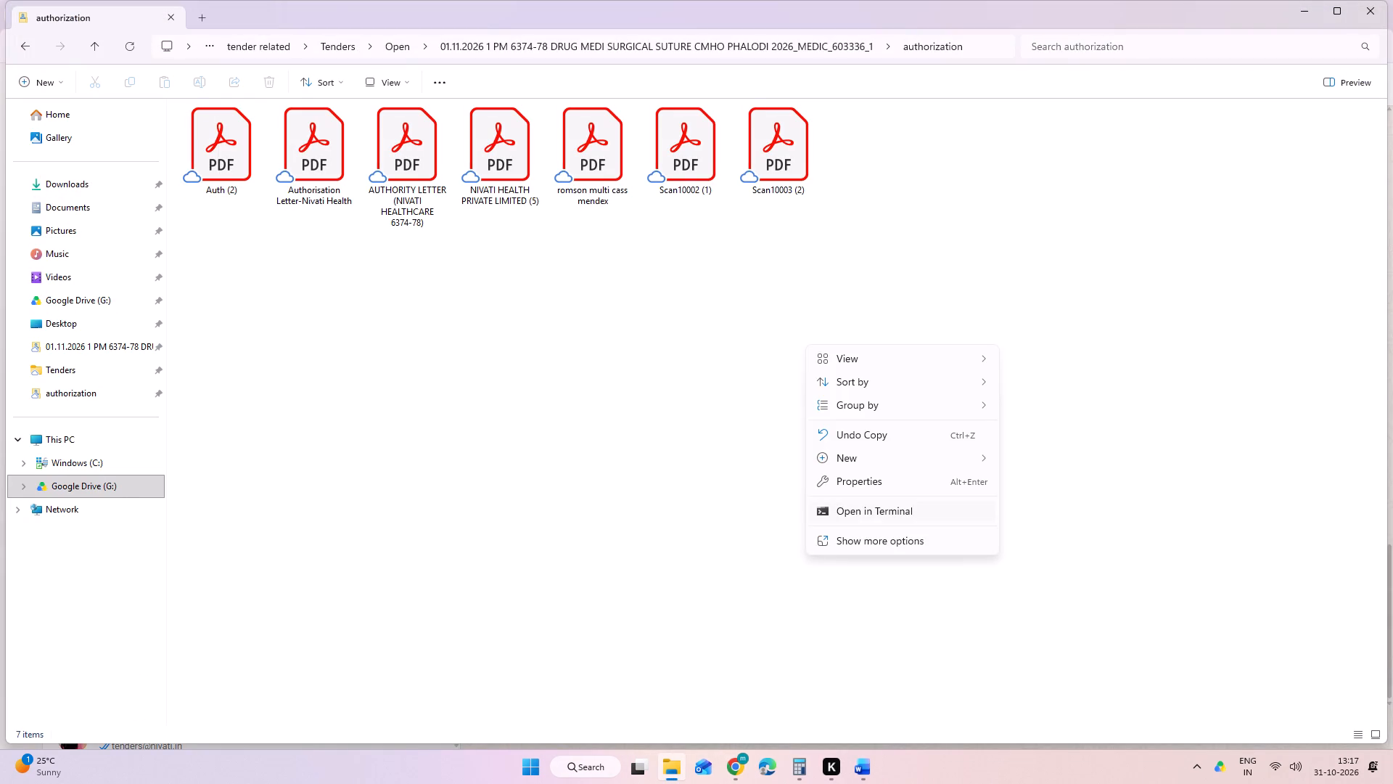
left_click(887, 539)
left_click(891, 393)
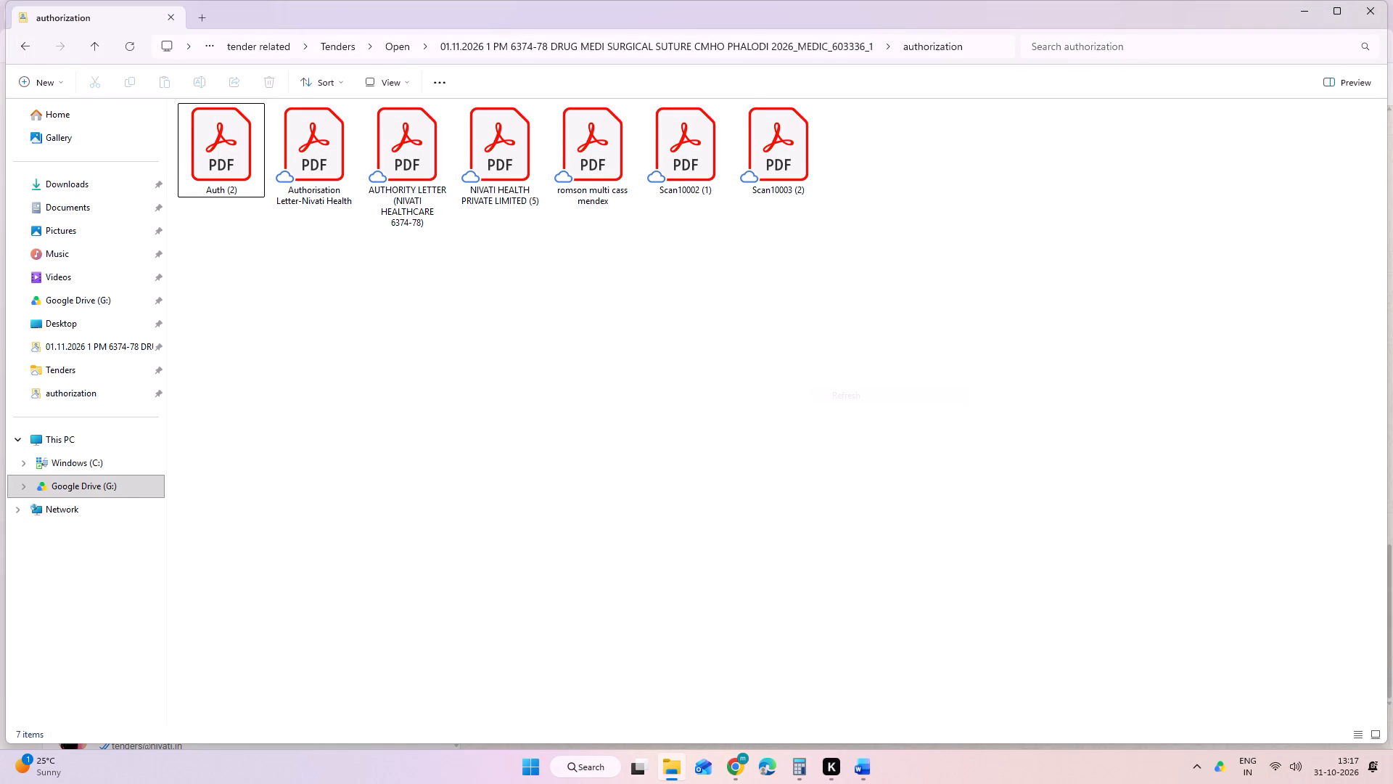
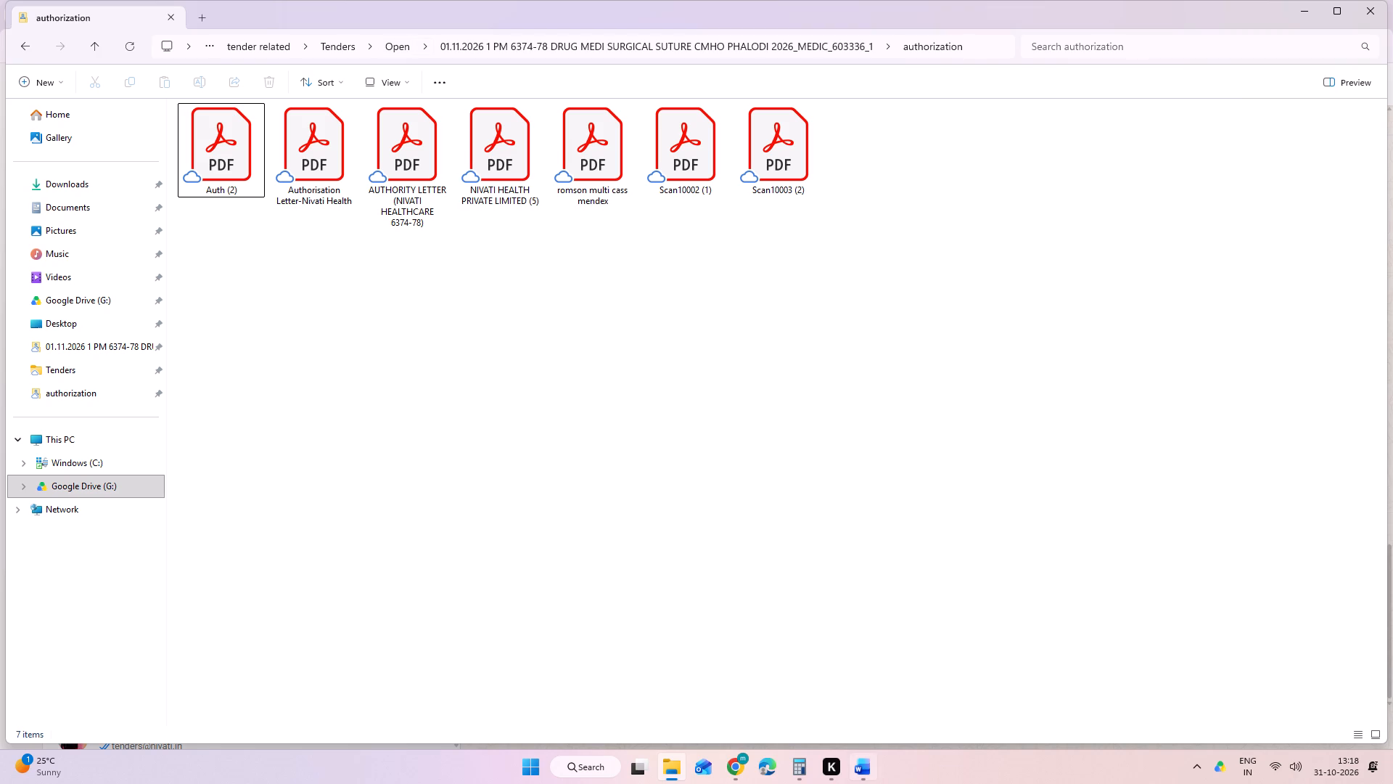
Switch to Word and close the authorization format document without saving its changes.
left_click(849, 698)
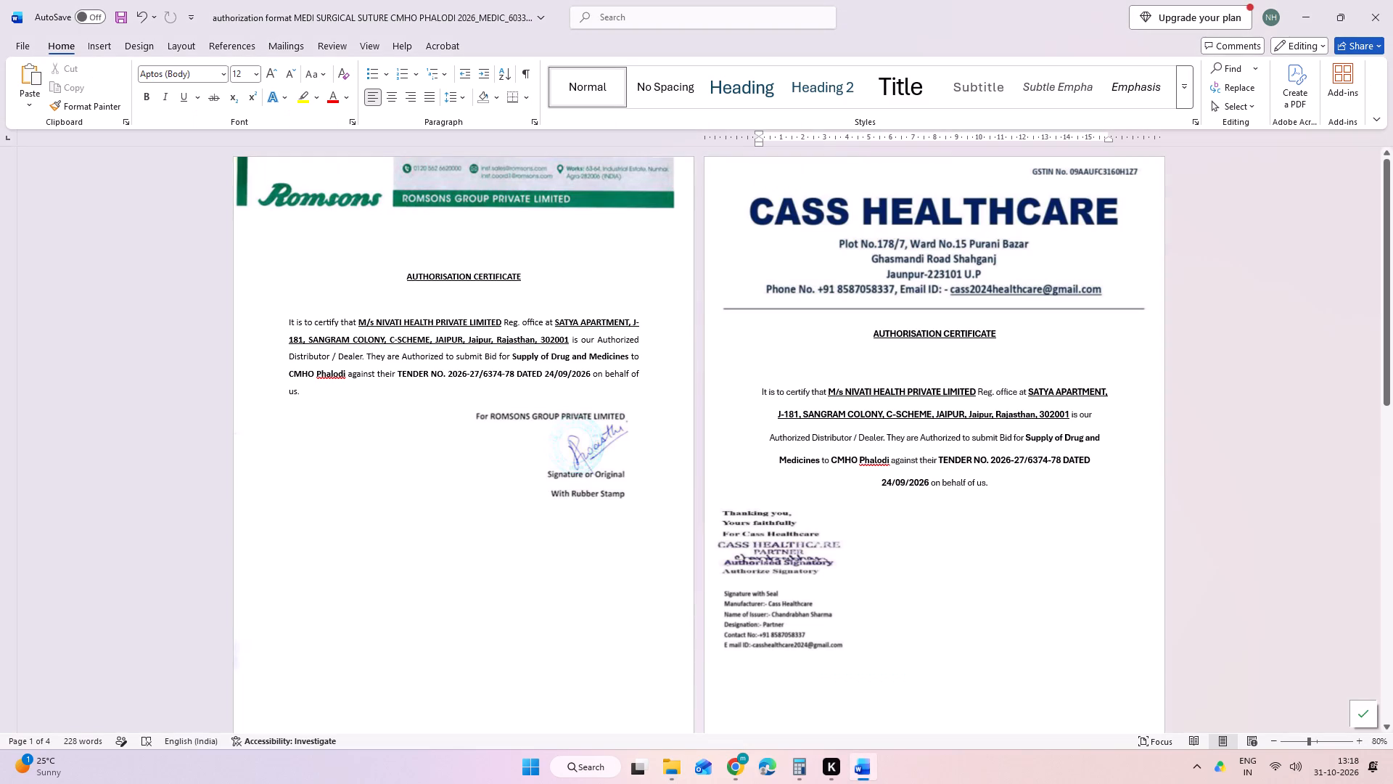
left_click(1392, 0)
left_click(808, 422)
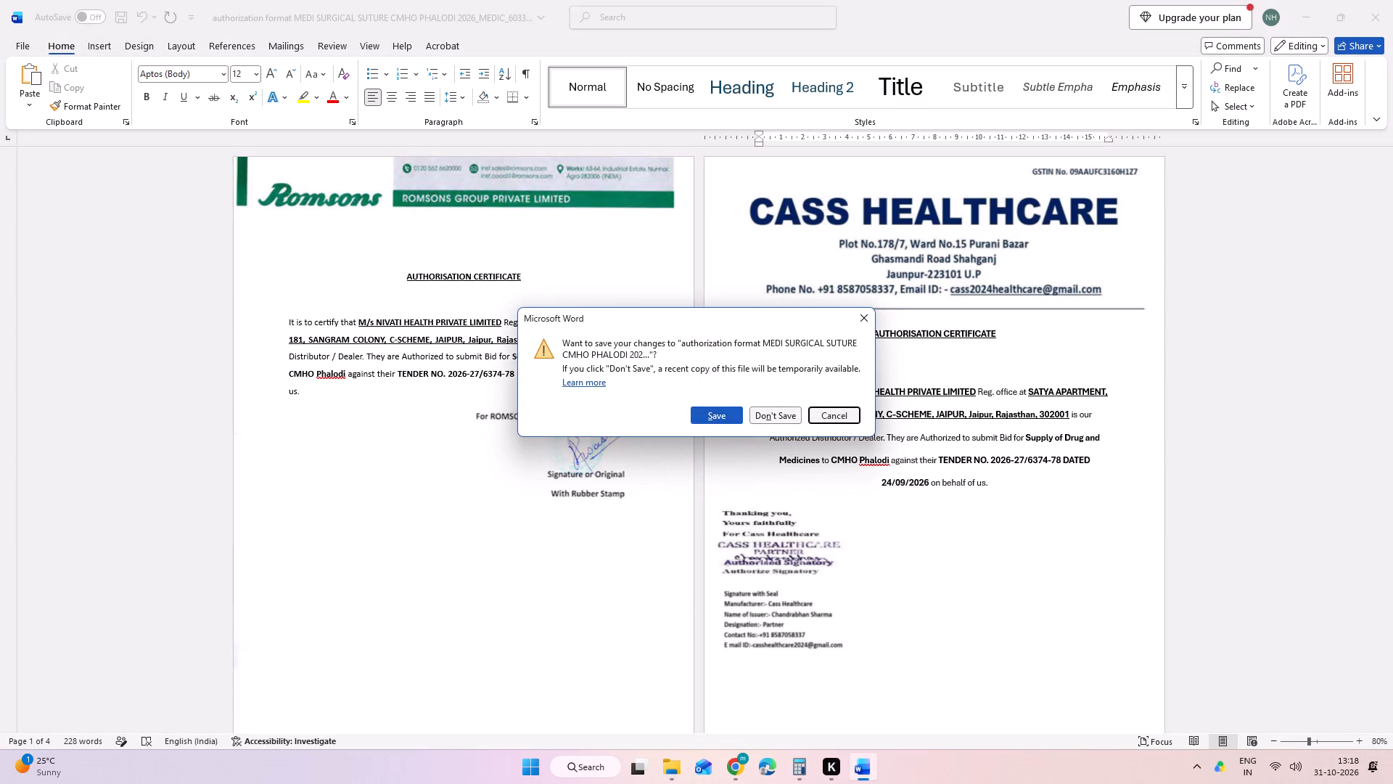
left_click(788, 412)
Refresh the authorization folder's file listing twice.
right_click(786, 286)
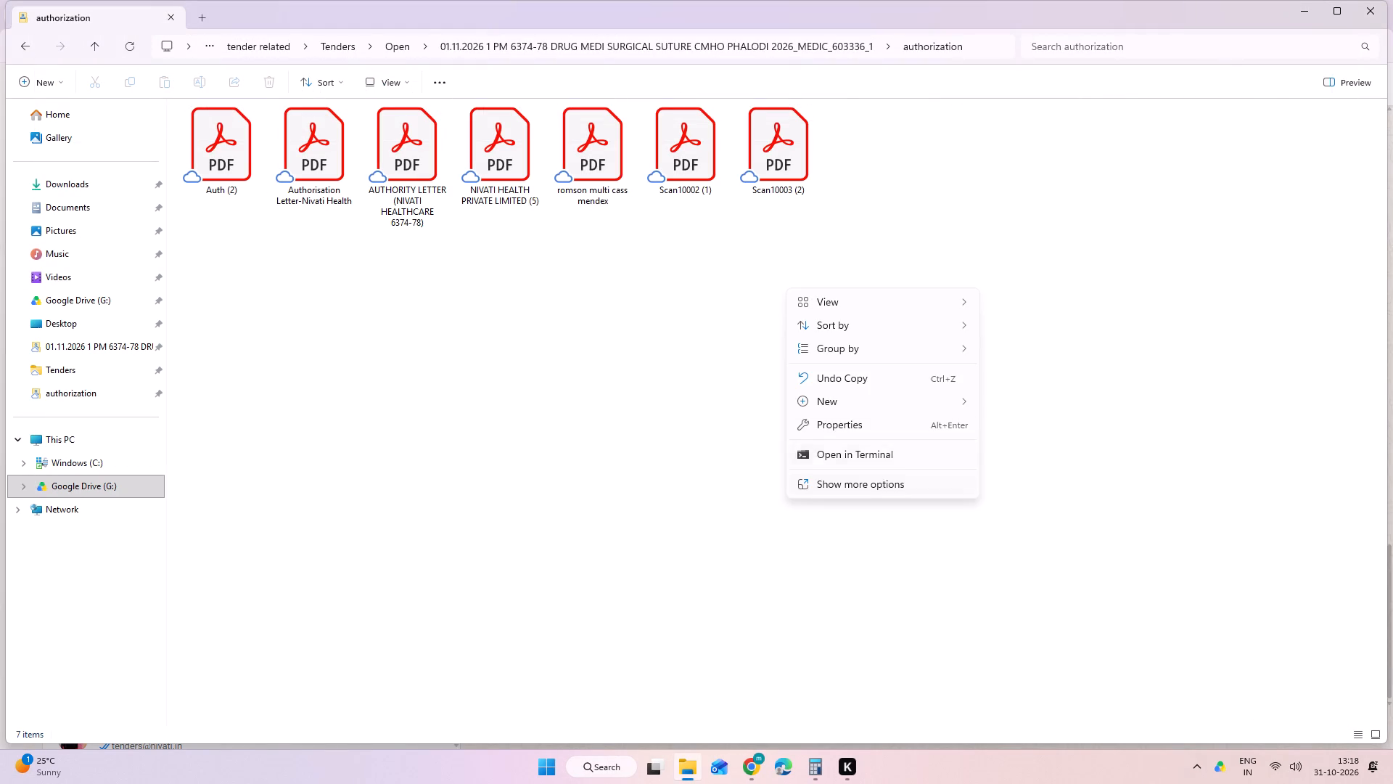
left_click(873, 481)
left_click(856, 350)
right_click(786, 343)
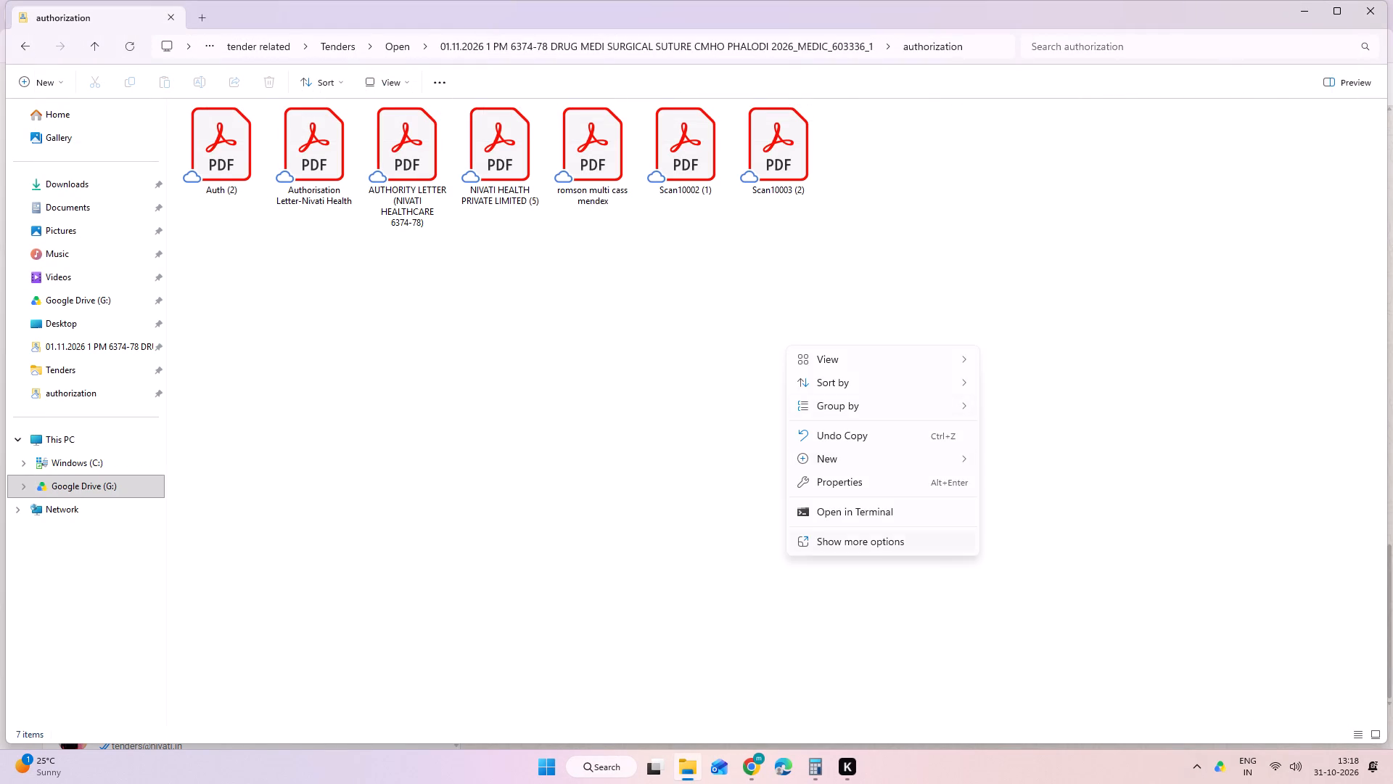
left_click(882, 534)
left_click(847, 411)
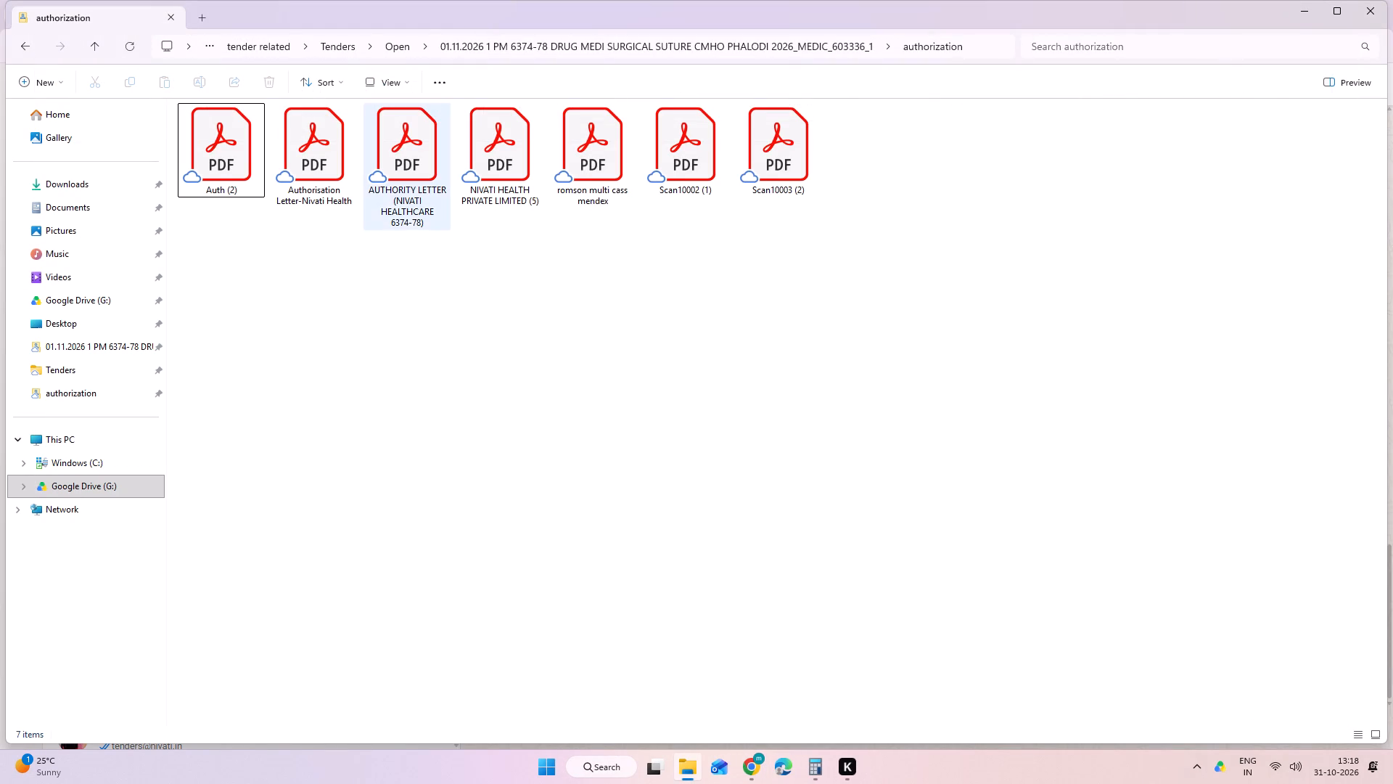
Open the DRUG MEDI SURGICAL SUTURE CMHO PHALODI 2026 Excel workbook from the parent tender folder and enable editing.
left_click(541, 44)
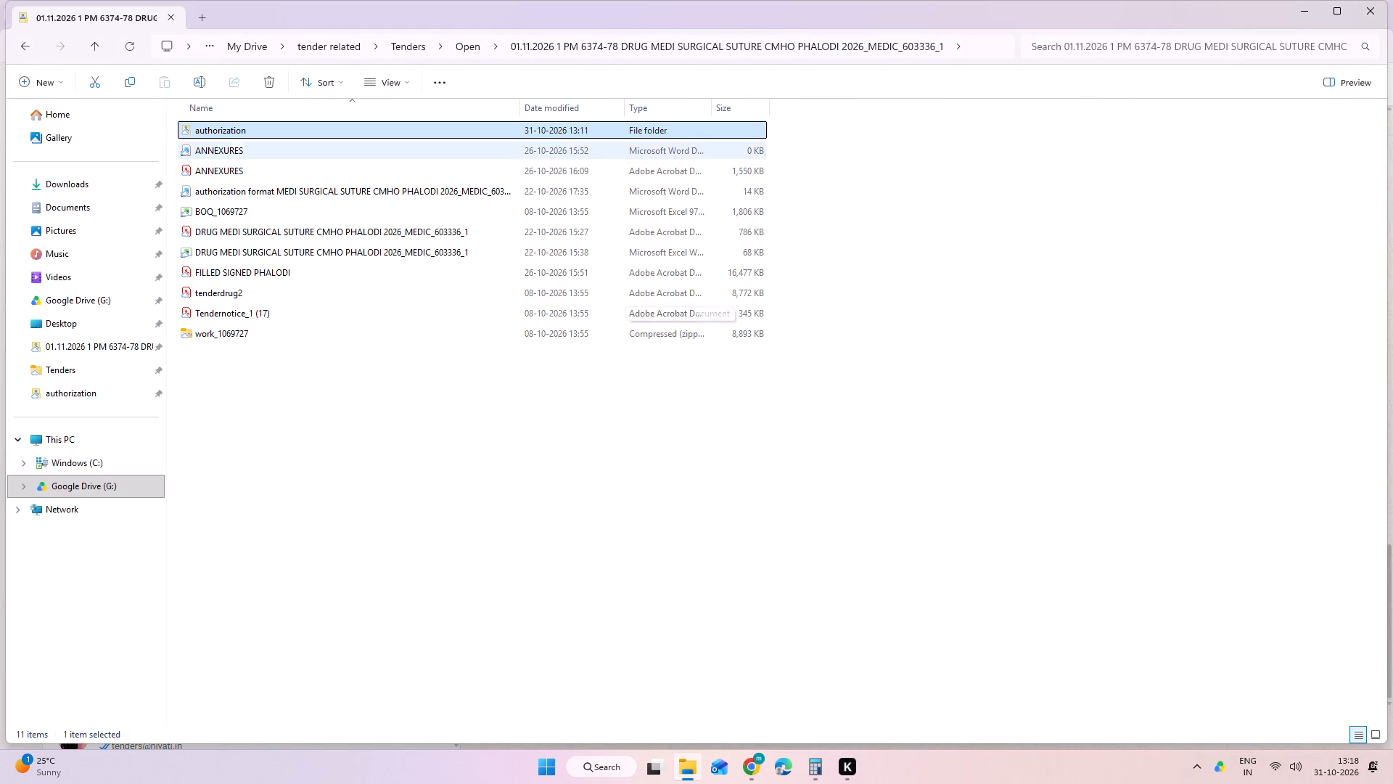
double_click(272, 245)
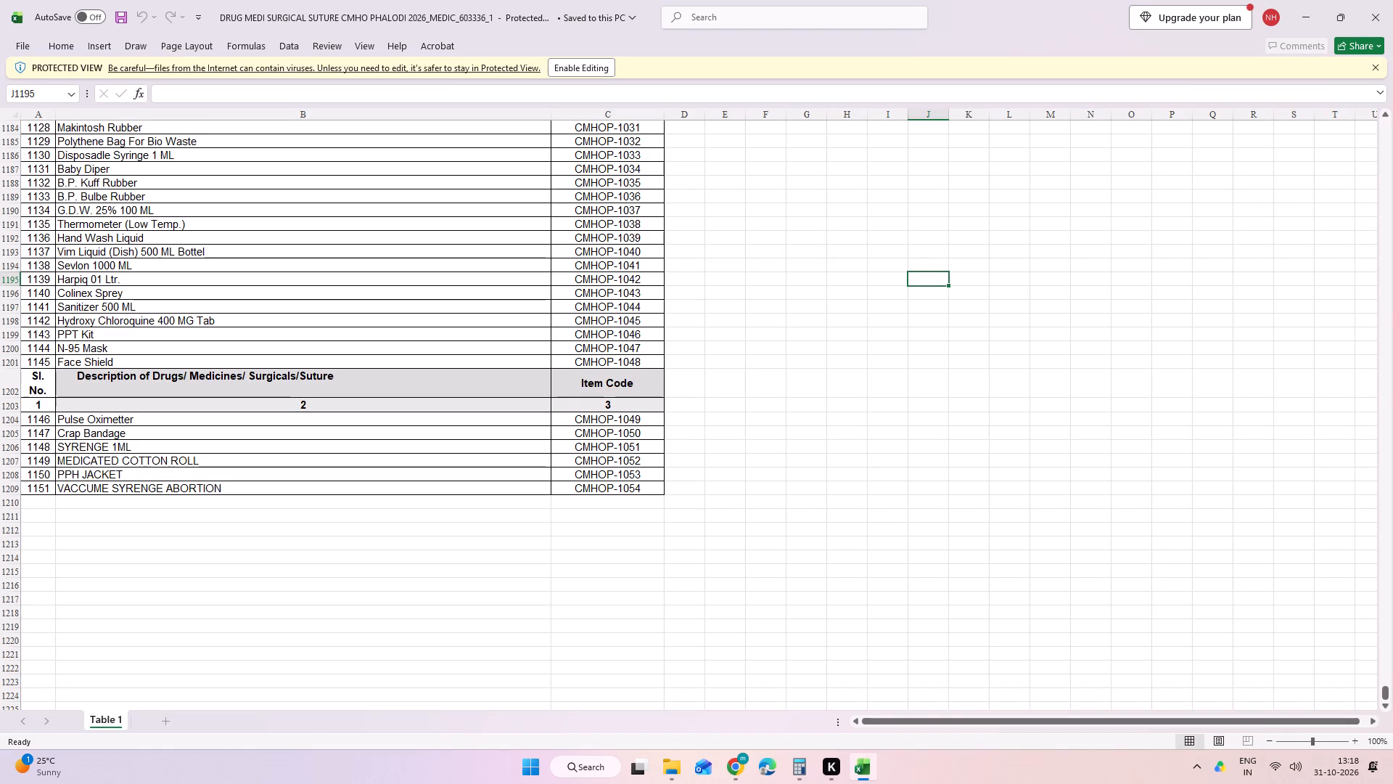
left_click(600, 64)
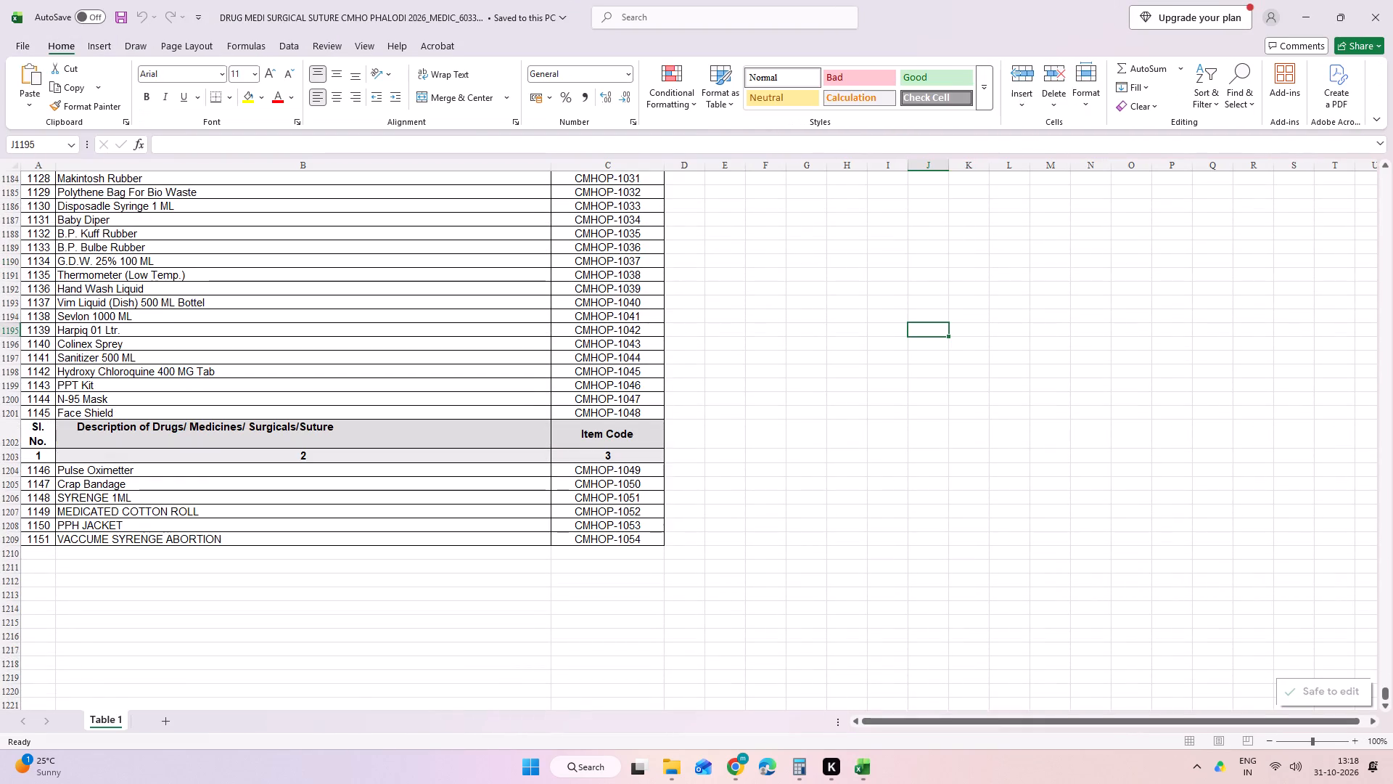
Examine the drug, surgical and suture items with their codes in Table 1, working upward from the end of the list.
scroll(616, 441, "up", 15)
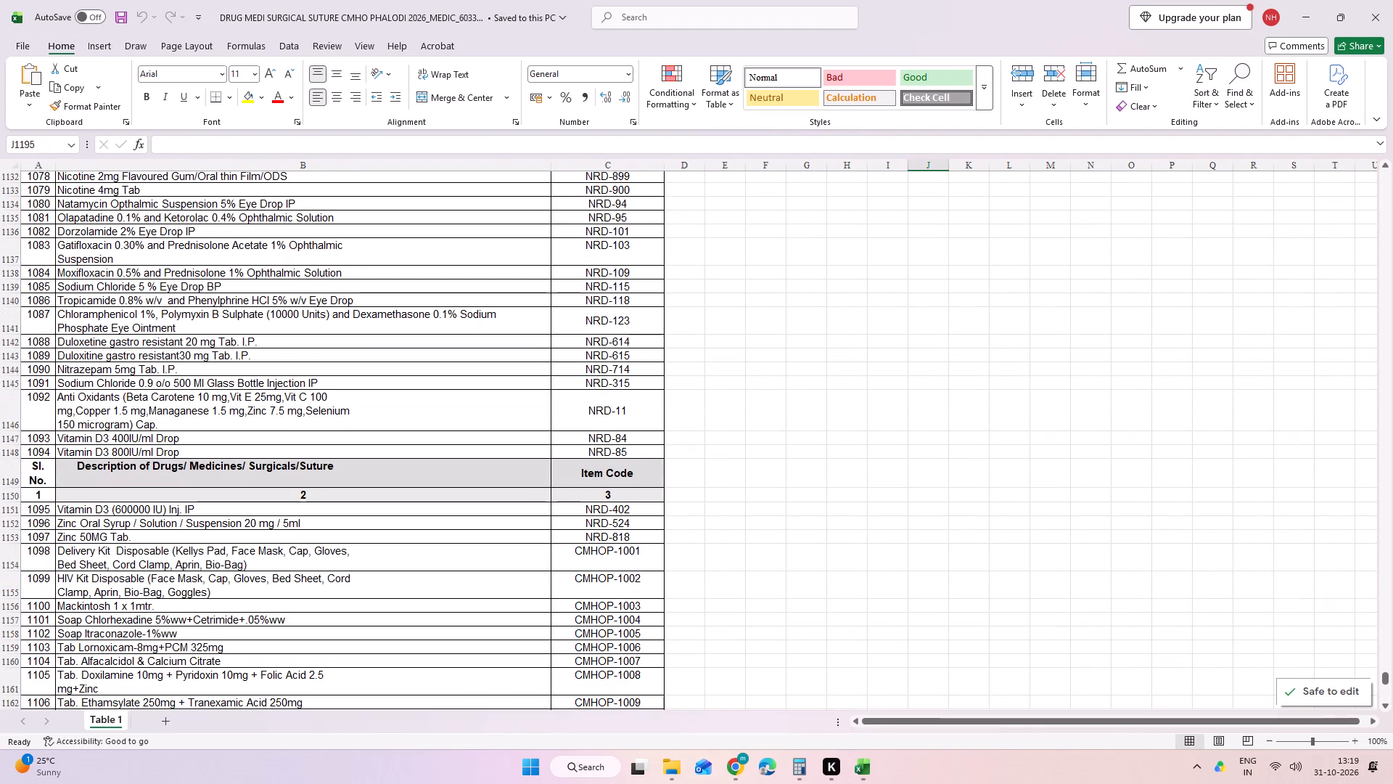
scroll(478, 453, "down", 8)
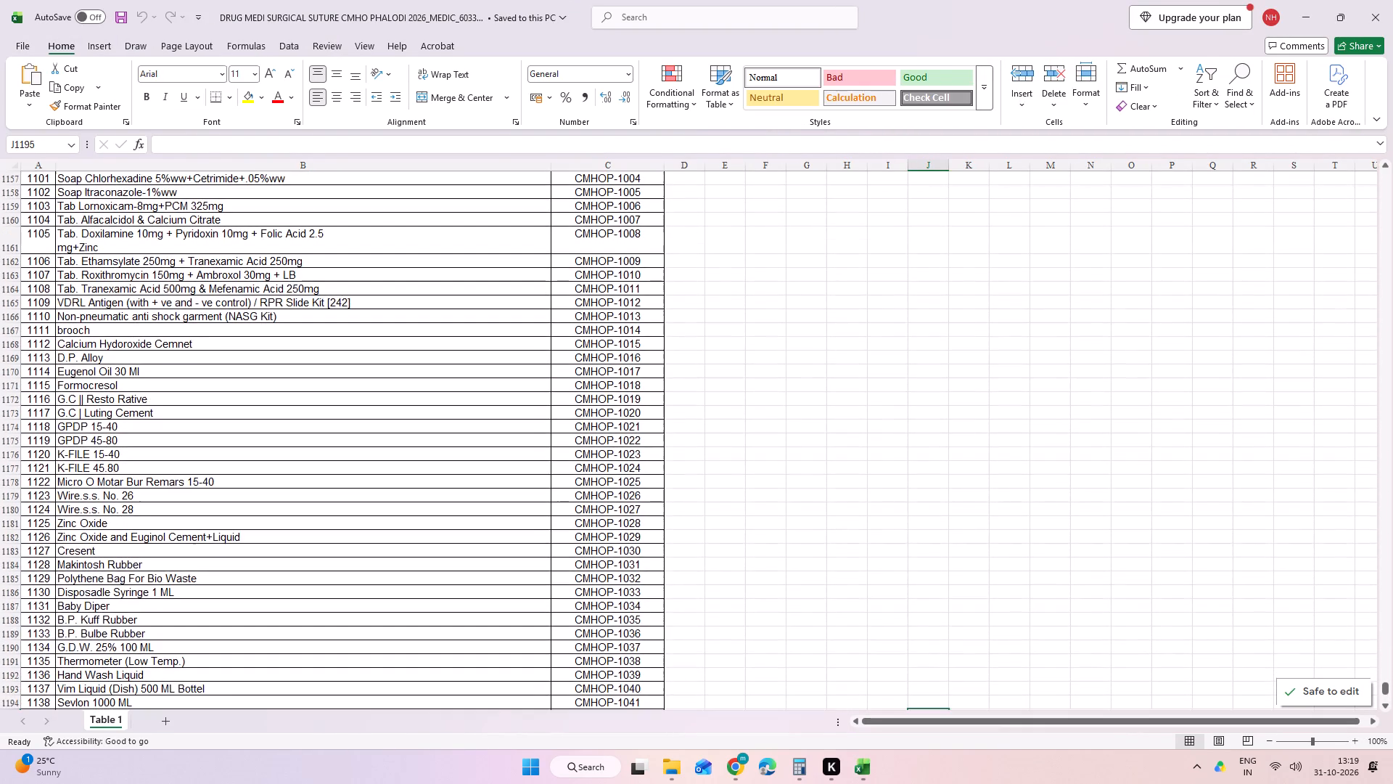
scroll(478, 453, "down", 3)
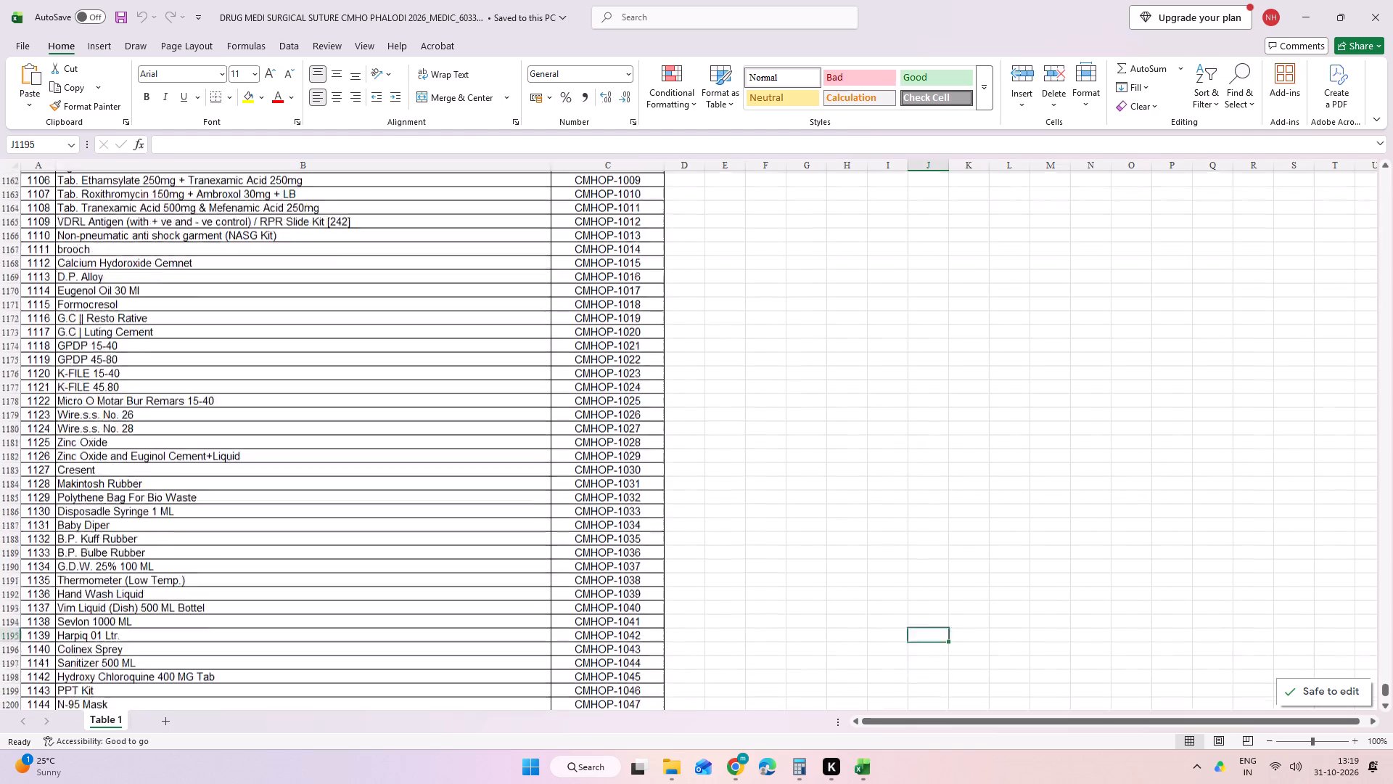
scroll(478, 453, "down", 2)
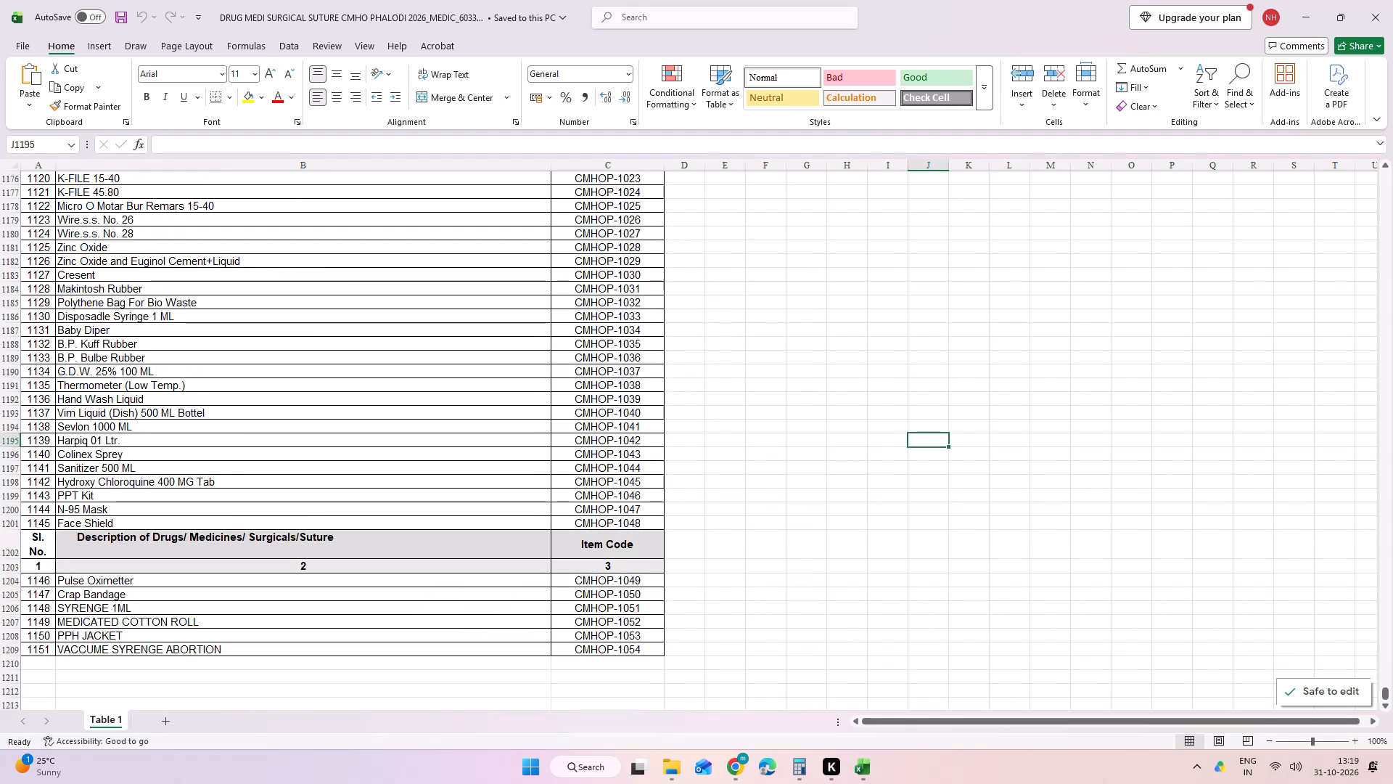
scroll(478, 453, "up", 7)
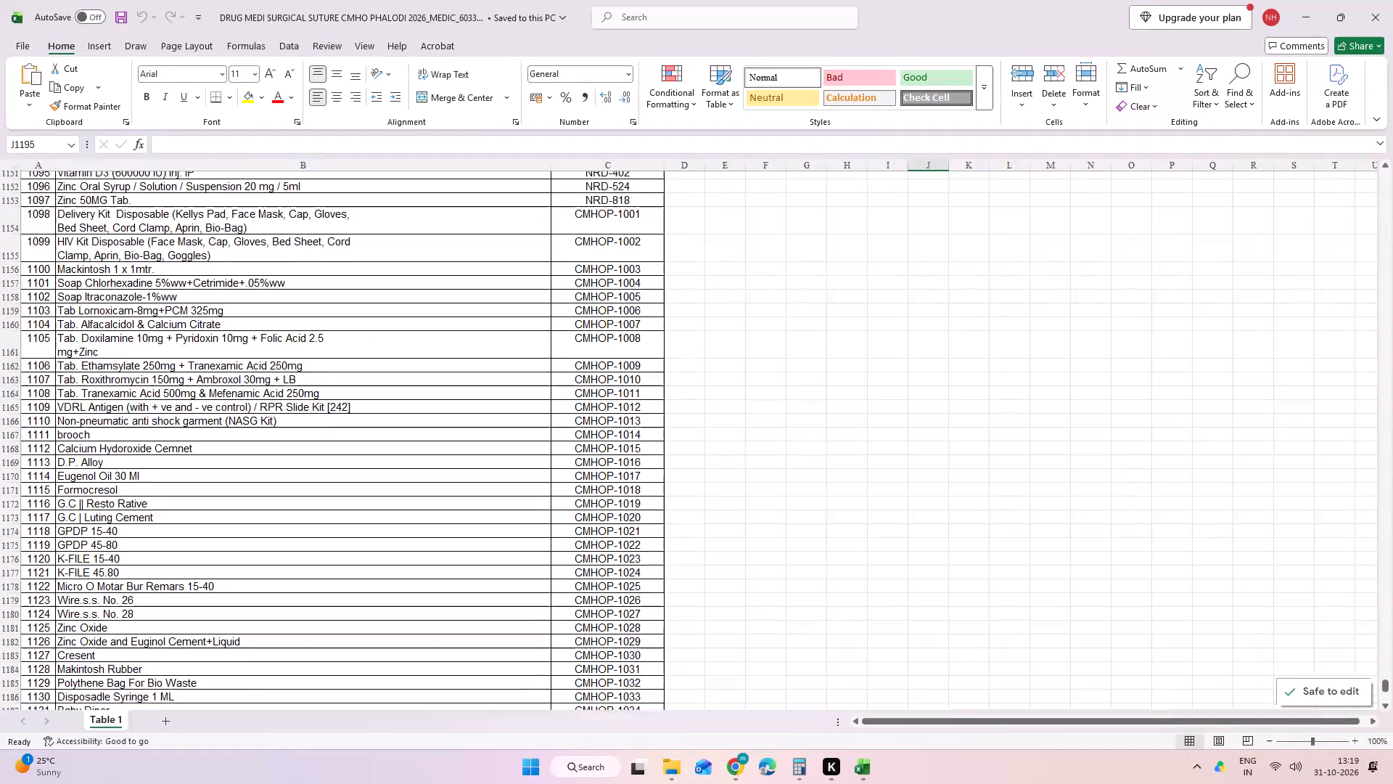
scroll(478, 453, "up", 6)
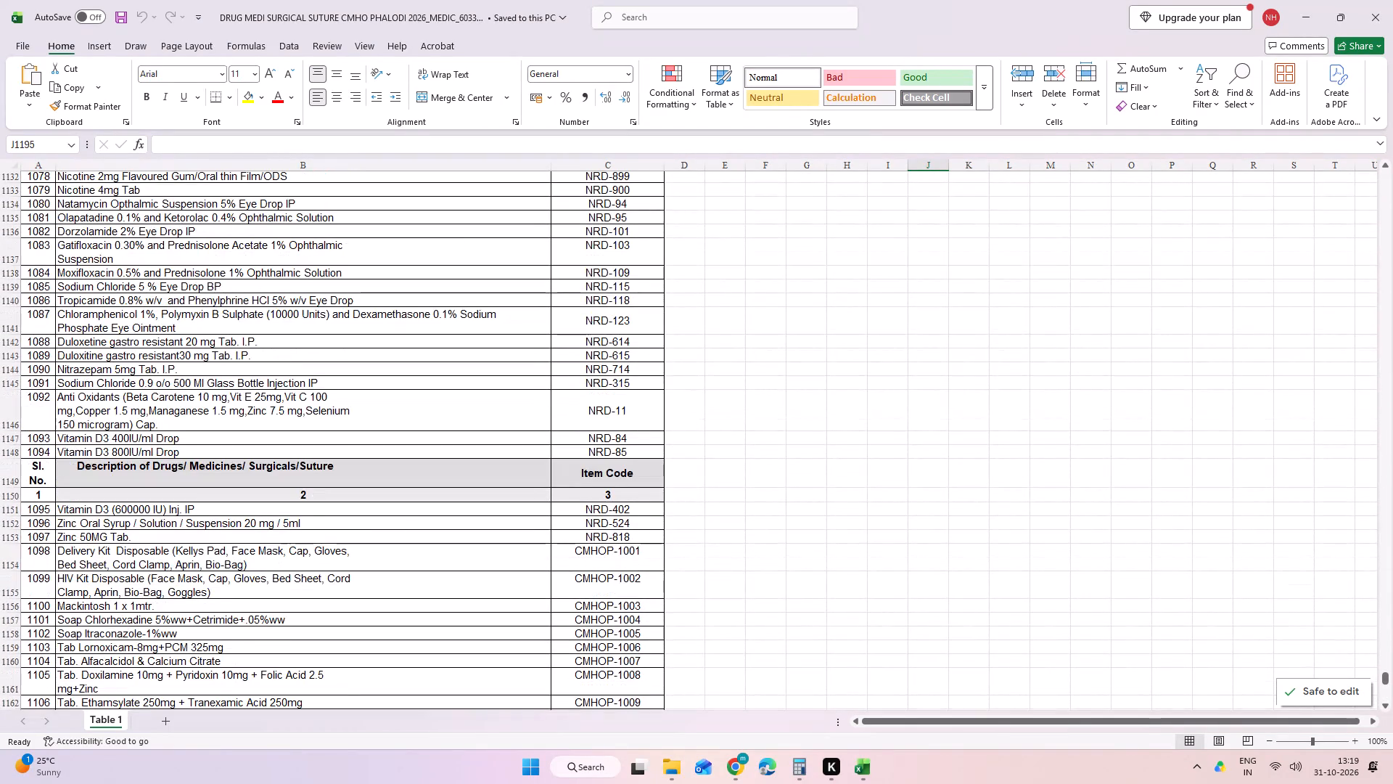
scroll(478, 453, "up", 1)
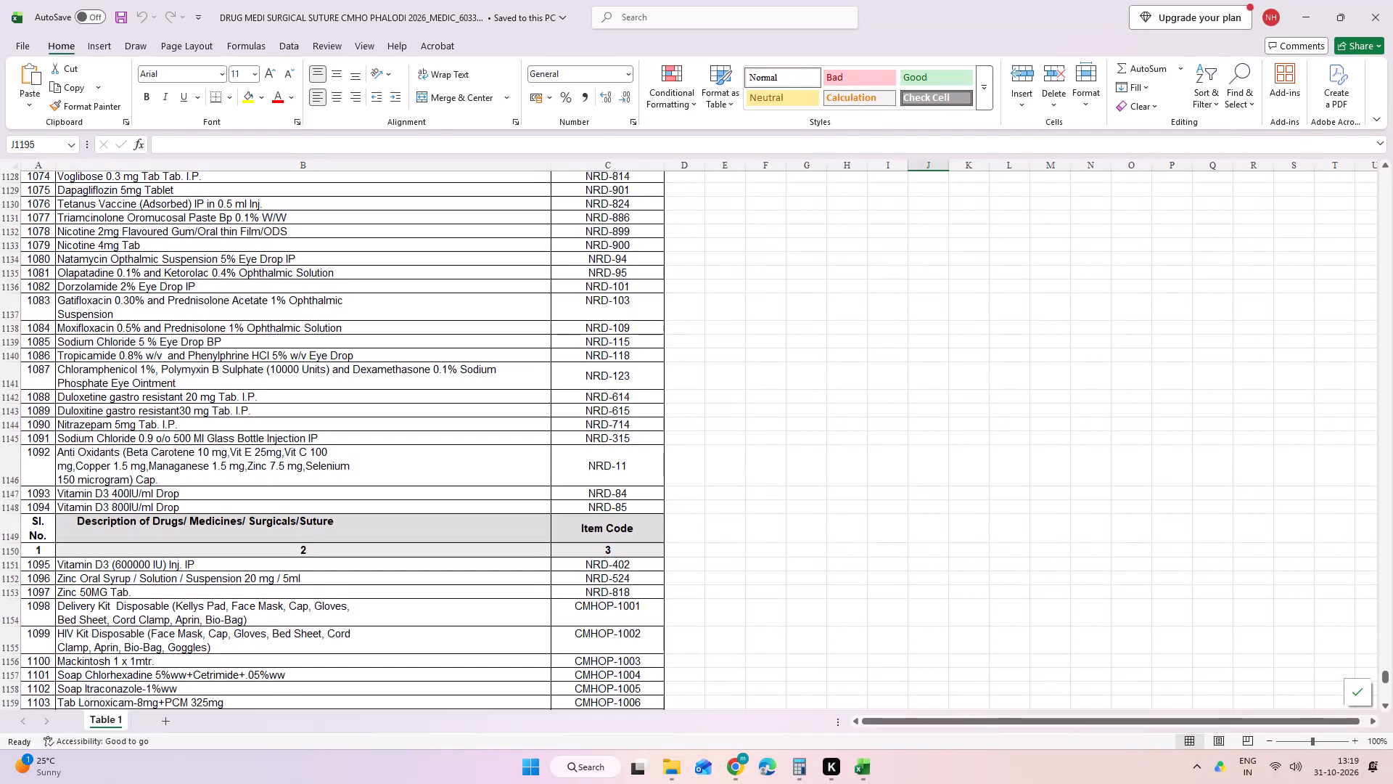
scroll(337, 505, "up", 2)
scroll(451, 504, "up", 2)
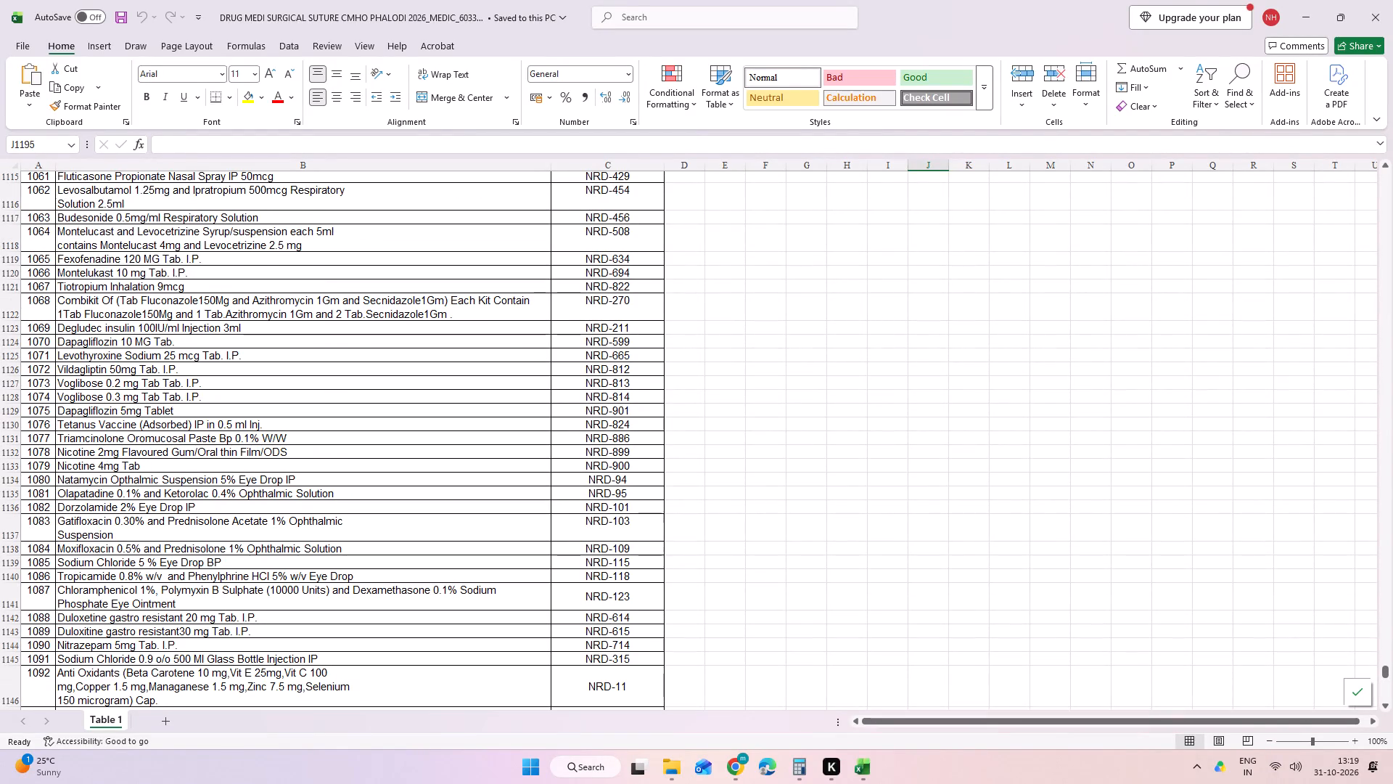
scroll(455, 509, "up", 6)
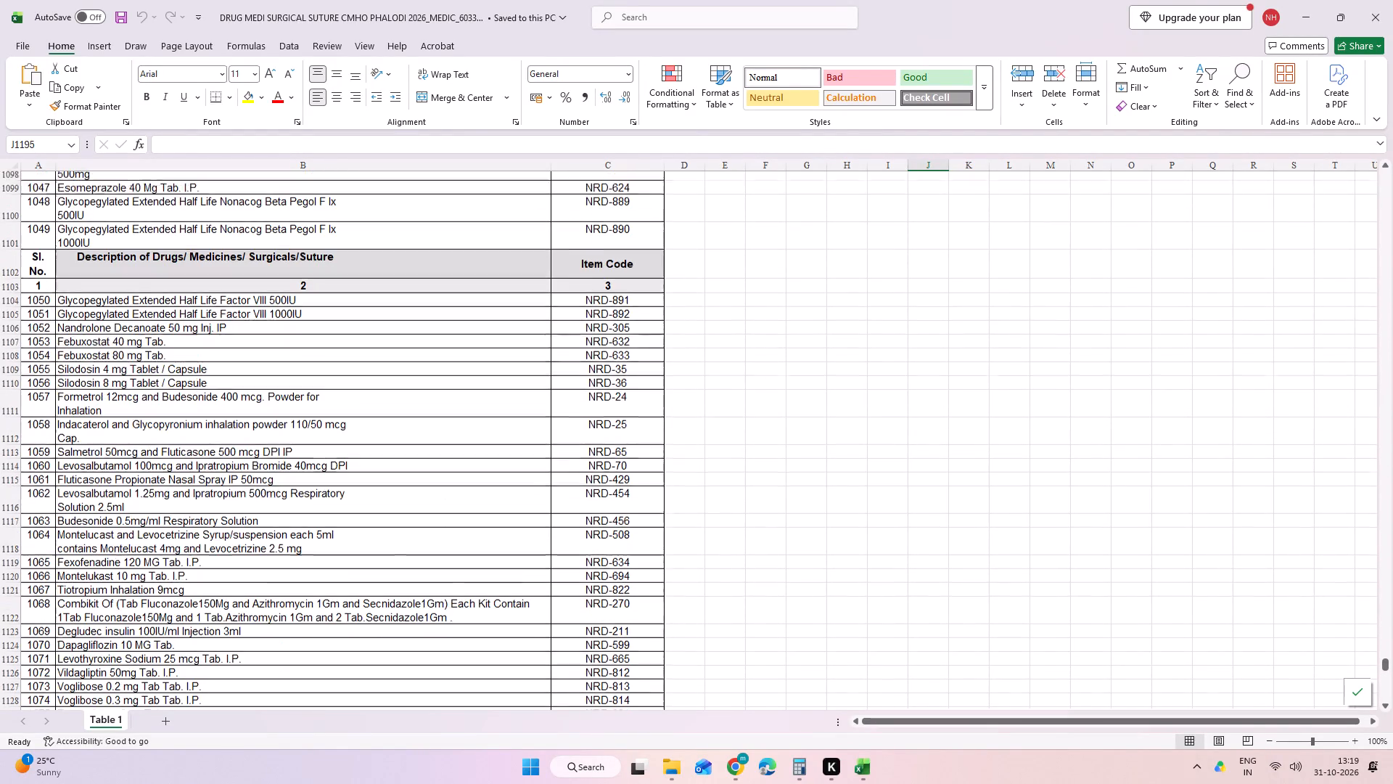
scroll(455, 509, "up", 8)
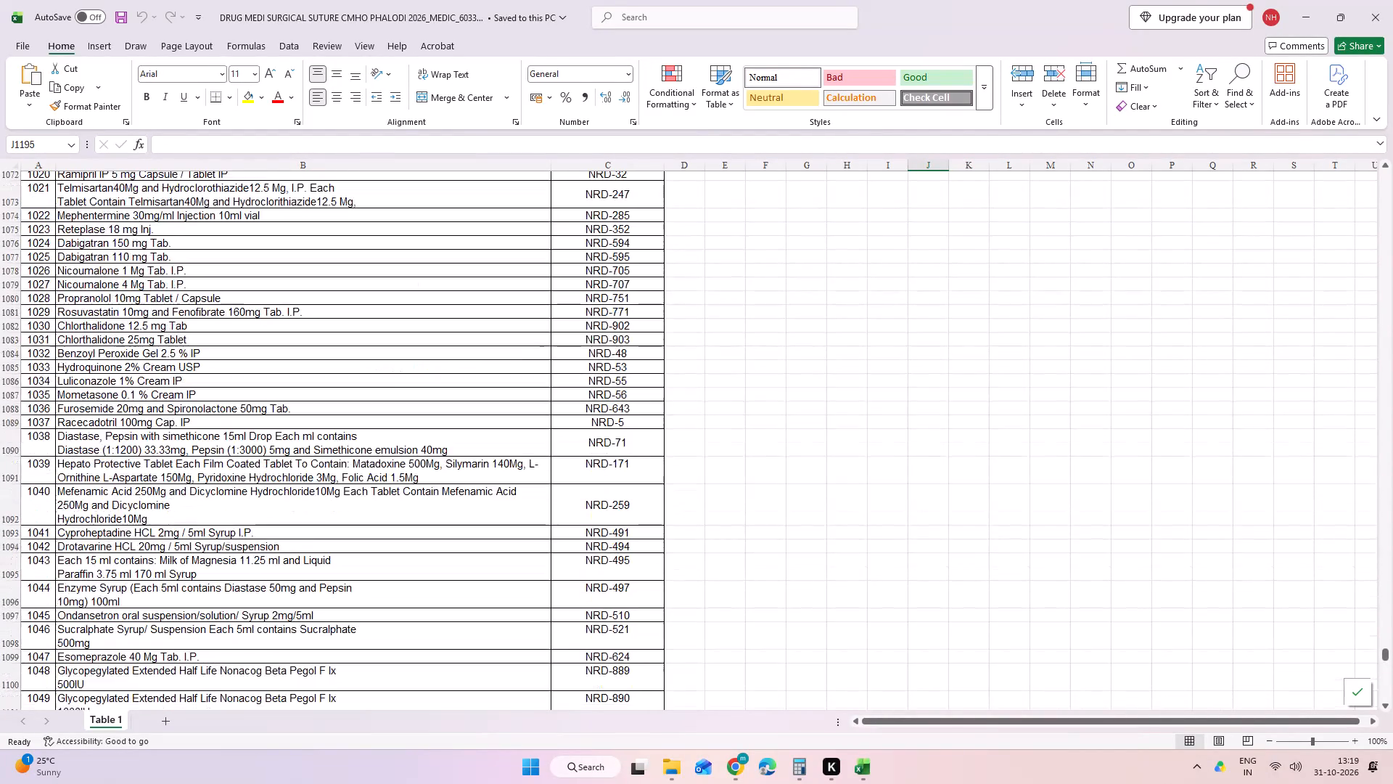
scroll(455, 509, "up", 7)
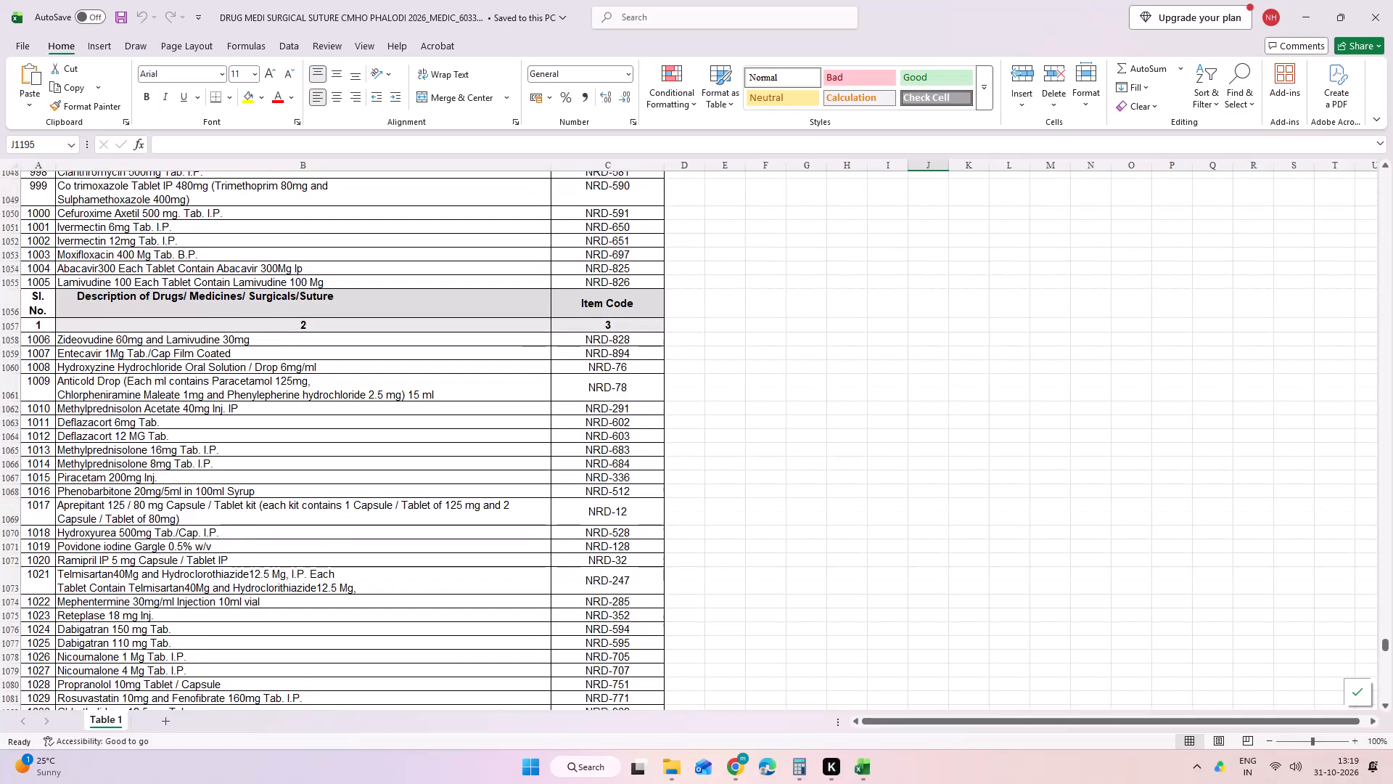
scroll(455, 509, "up", 6)
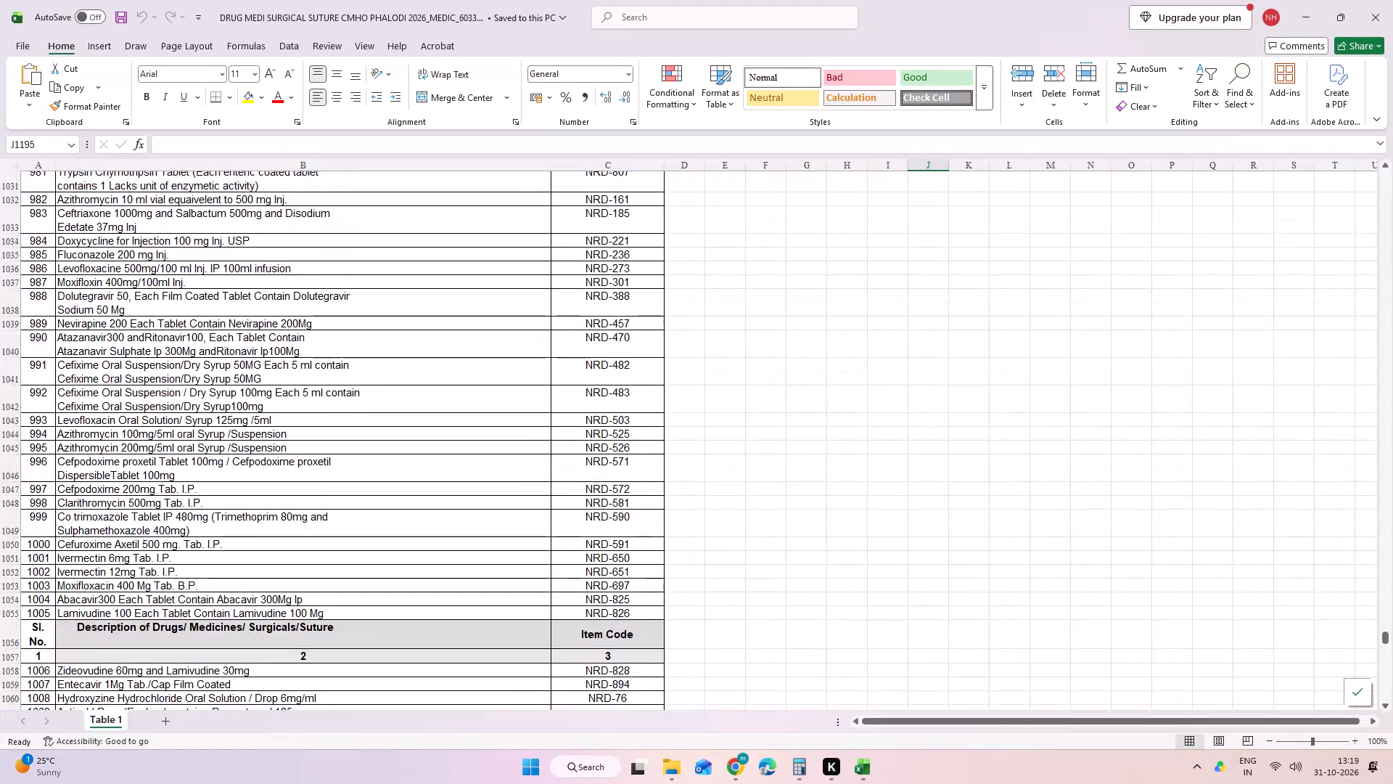
scroll(455, 509, "up", 4)
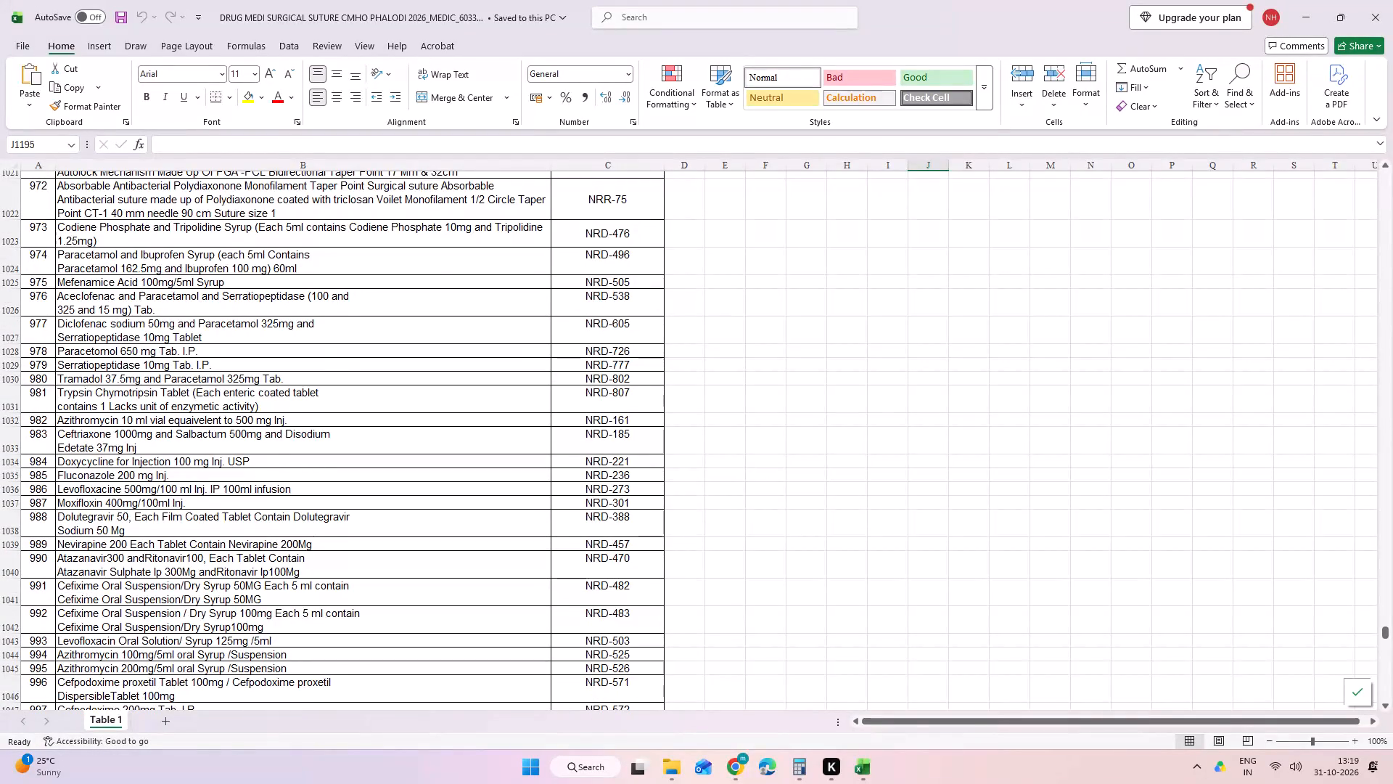
scroll(455, 509, "up", 5)
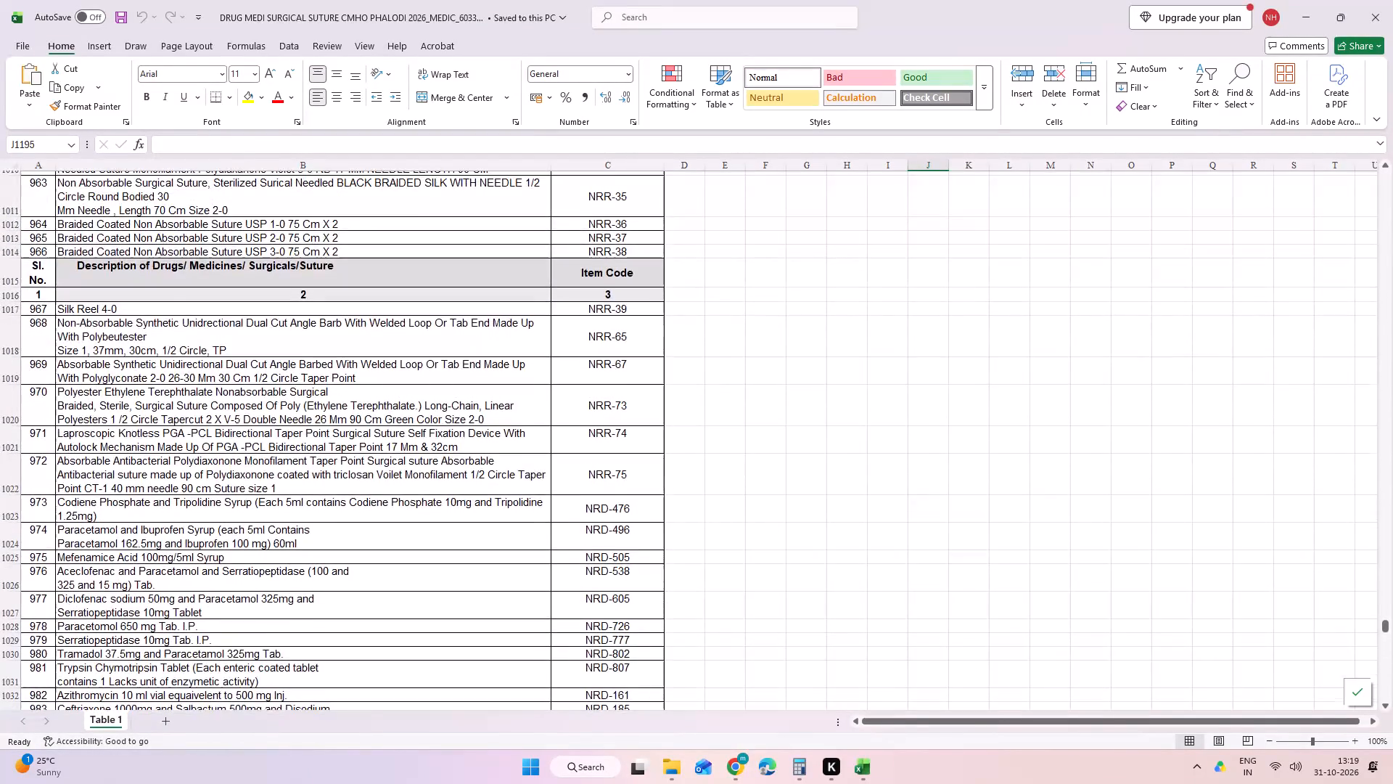
scroll(455, 509, "up", 4)
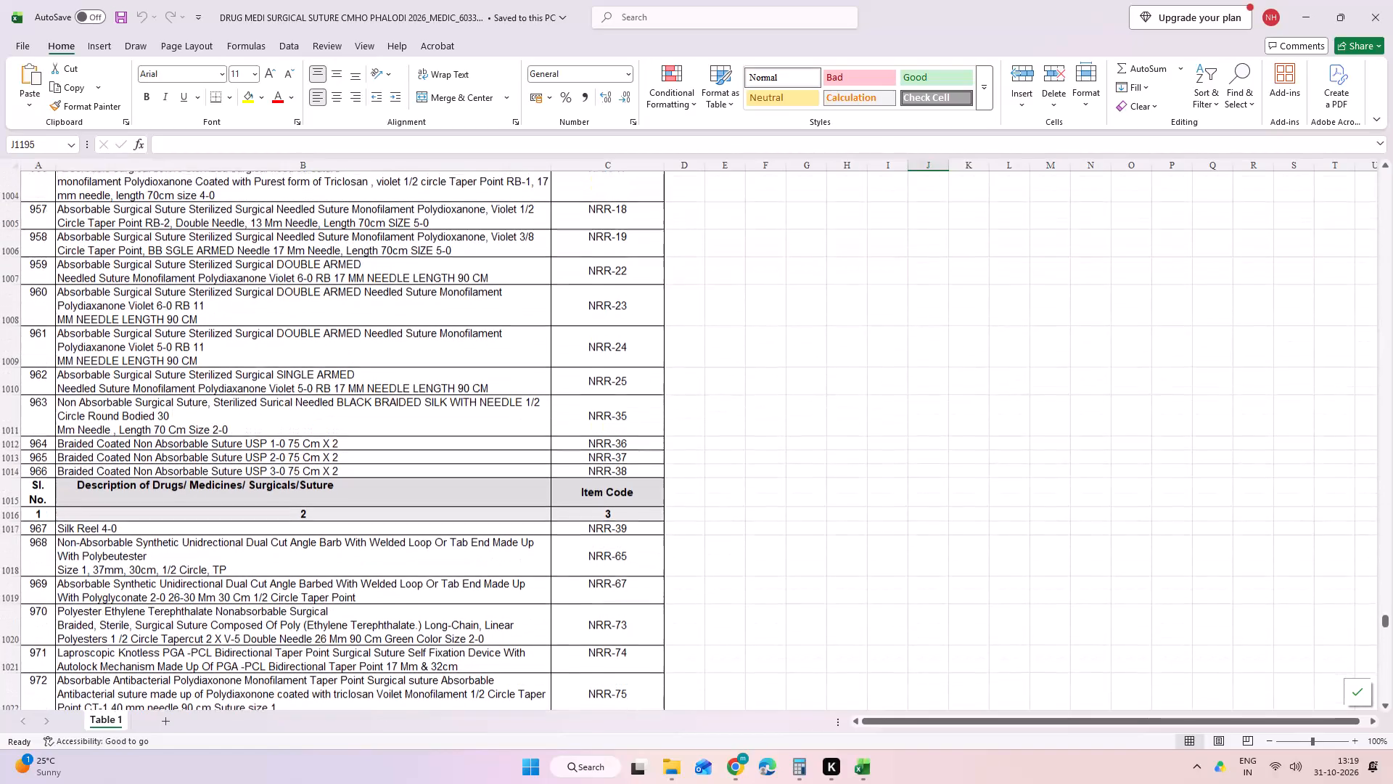
scroll(455, 509, "up", 2)
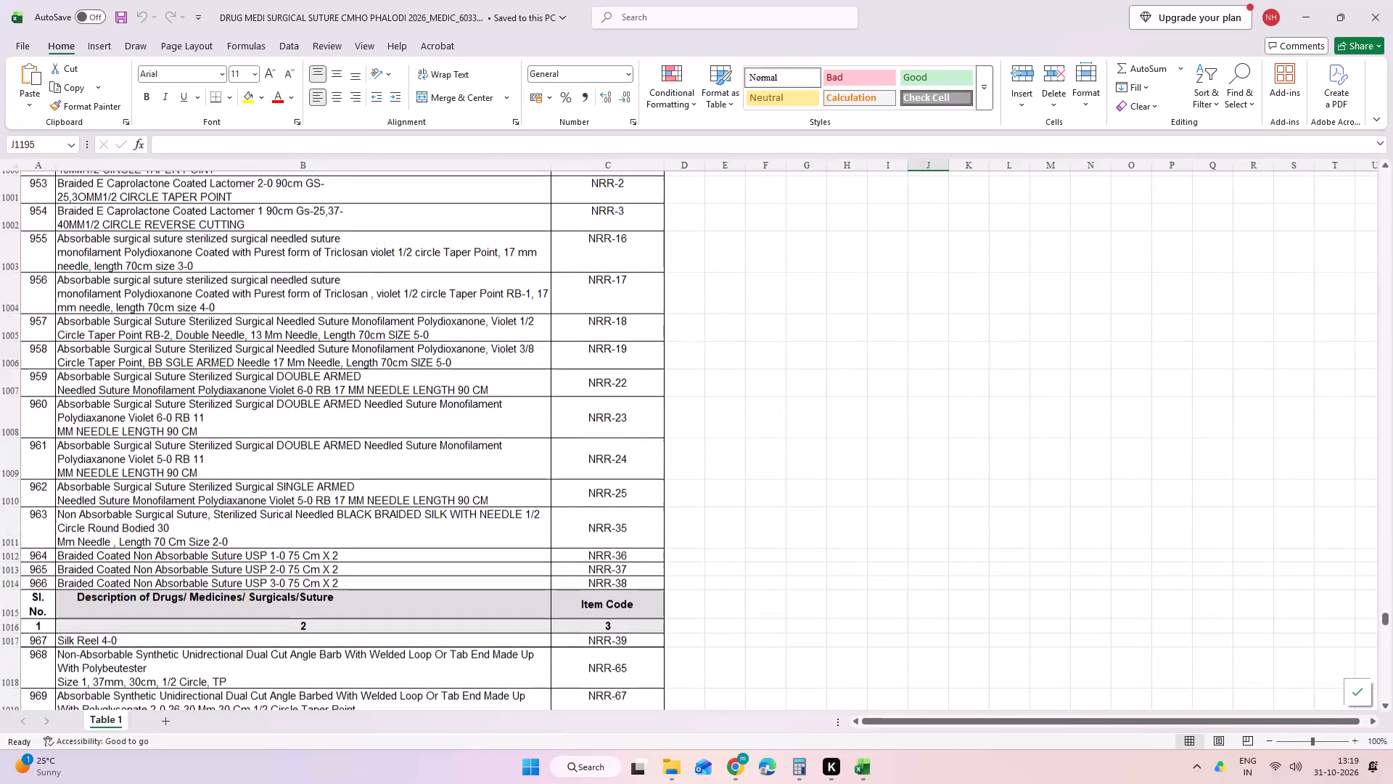
scroll(455, 509, "up", 2)
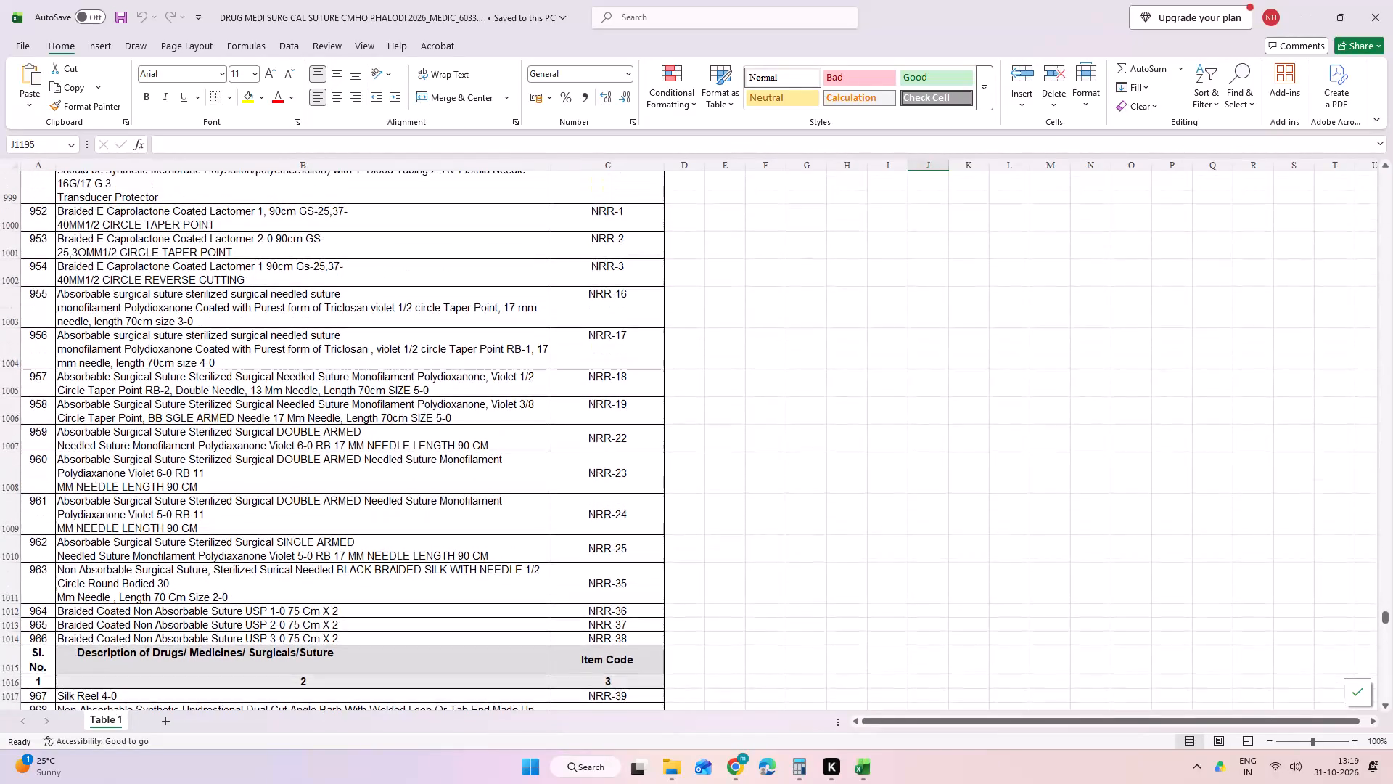
scroll(455, 509, "up", 7)
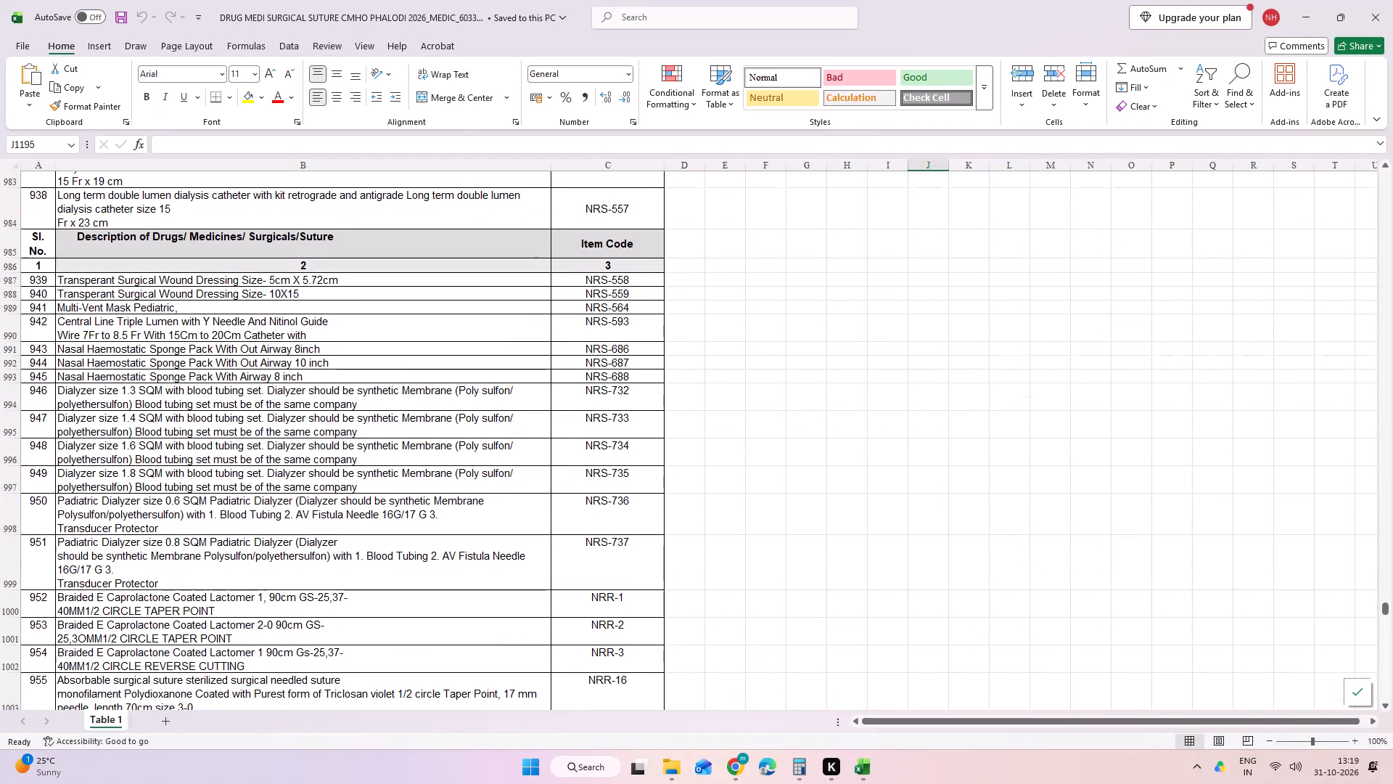
scroll(455, 509, "up", 20)
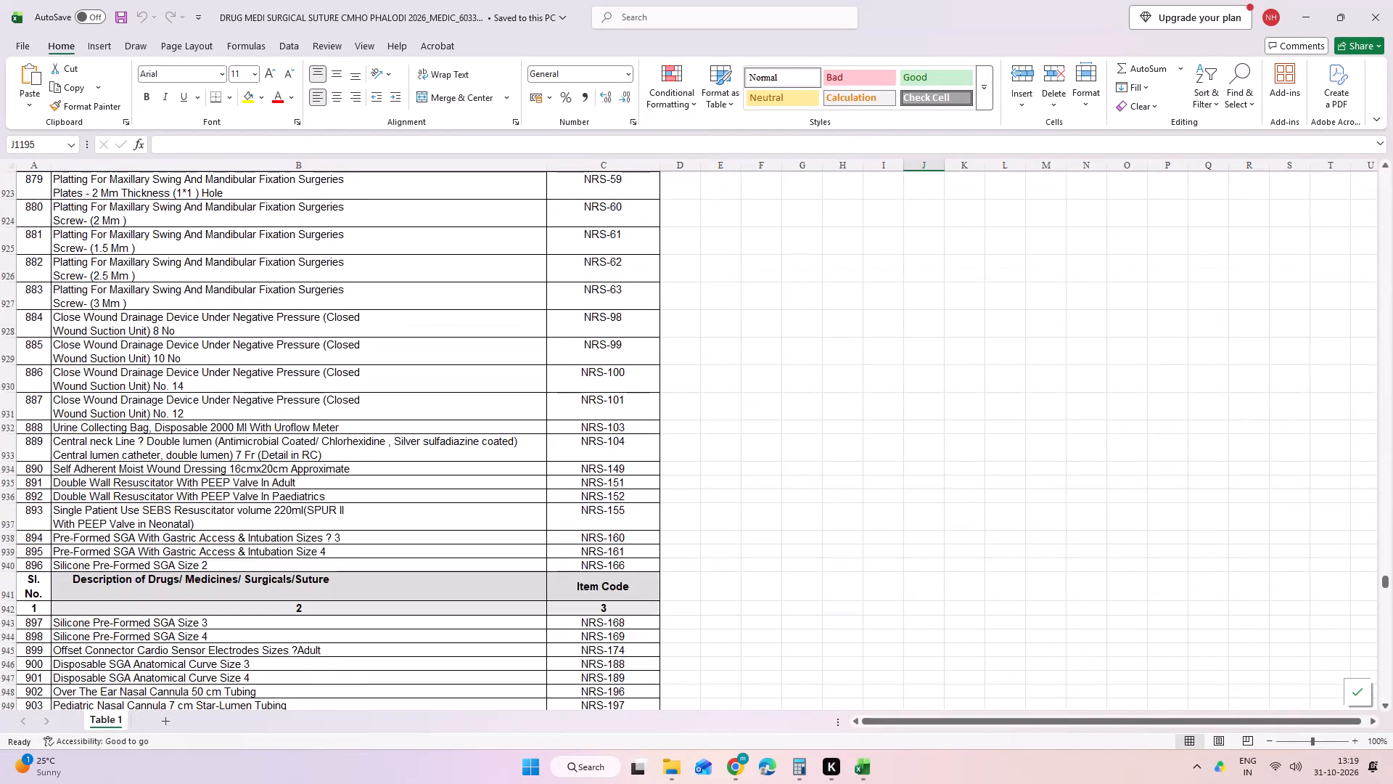
scroll(455, 509, "up", 1)
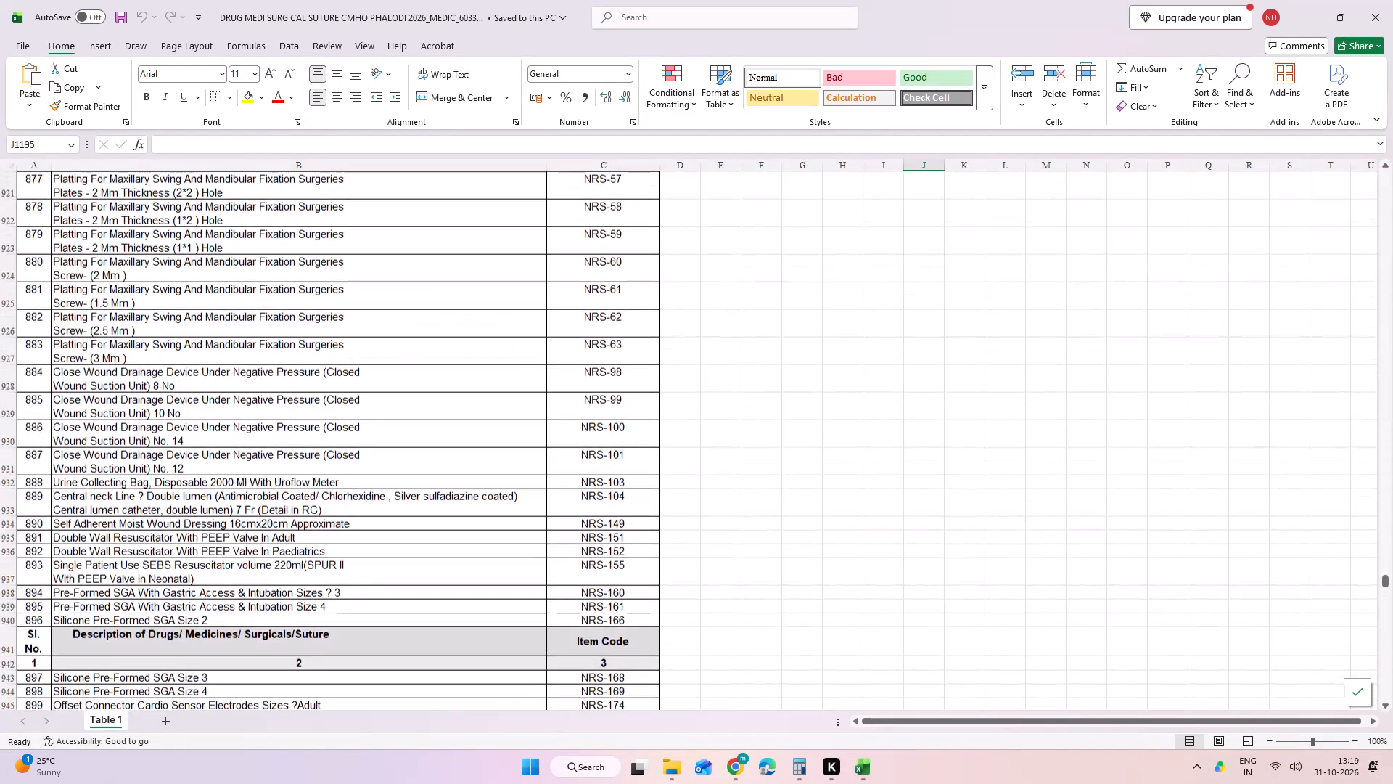
scroll(455, 509, "up", 1)
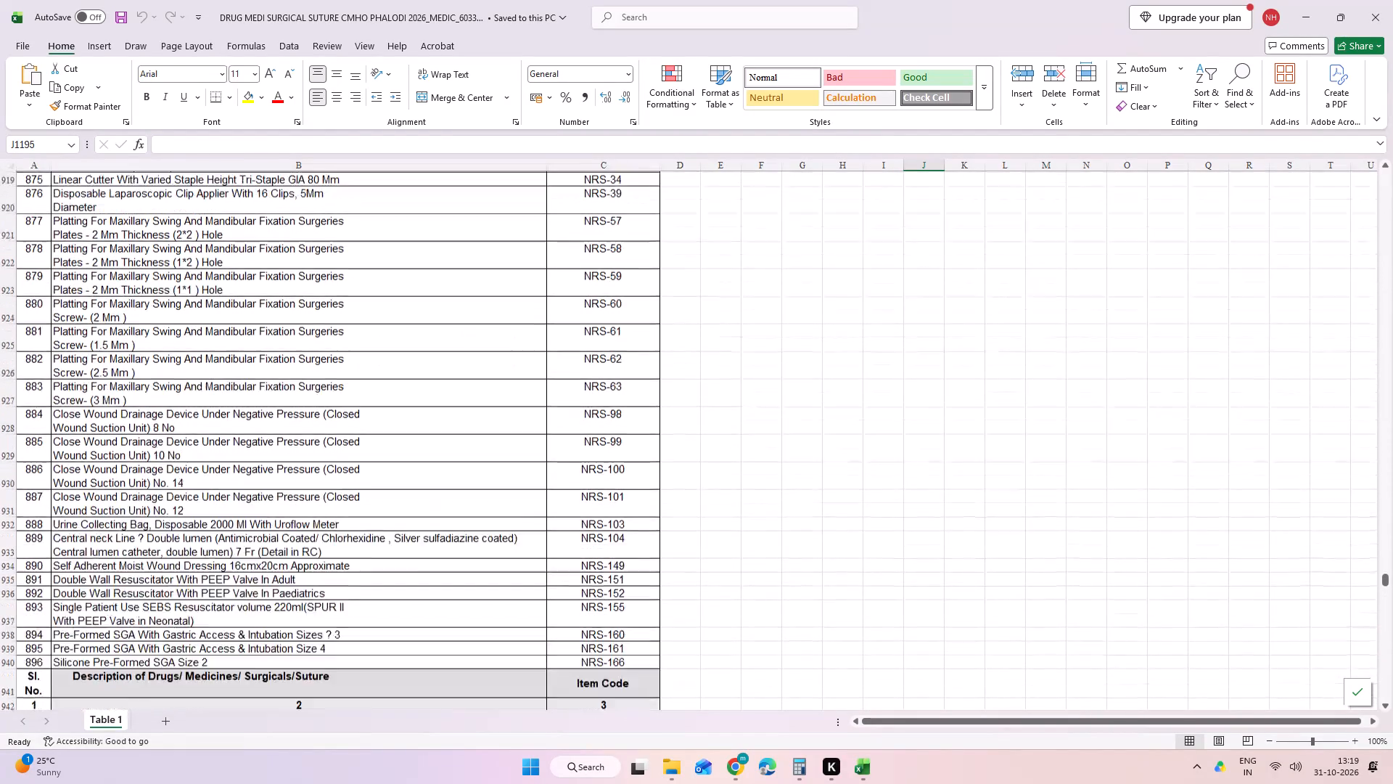
scroll(455, 509, "up", 7)
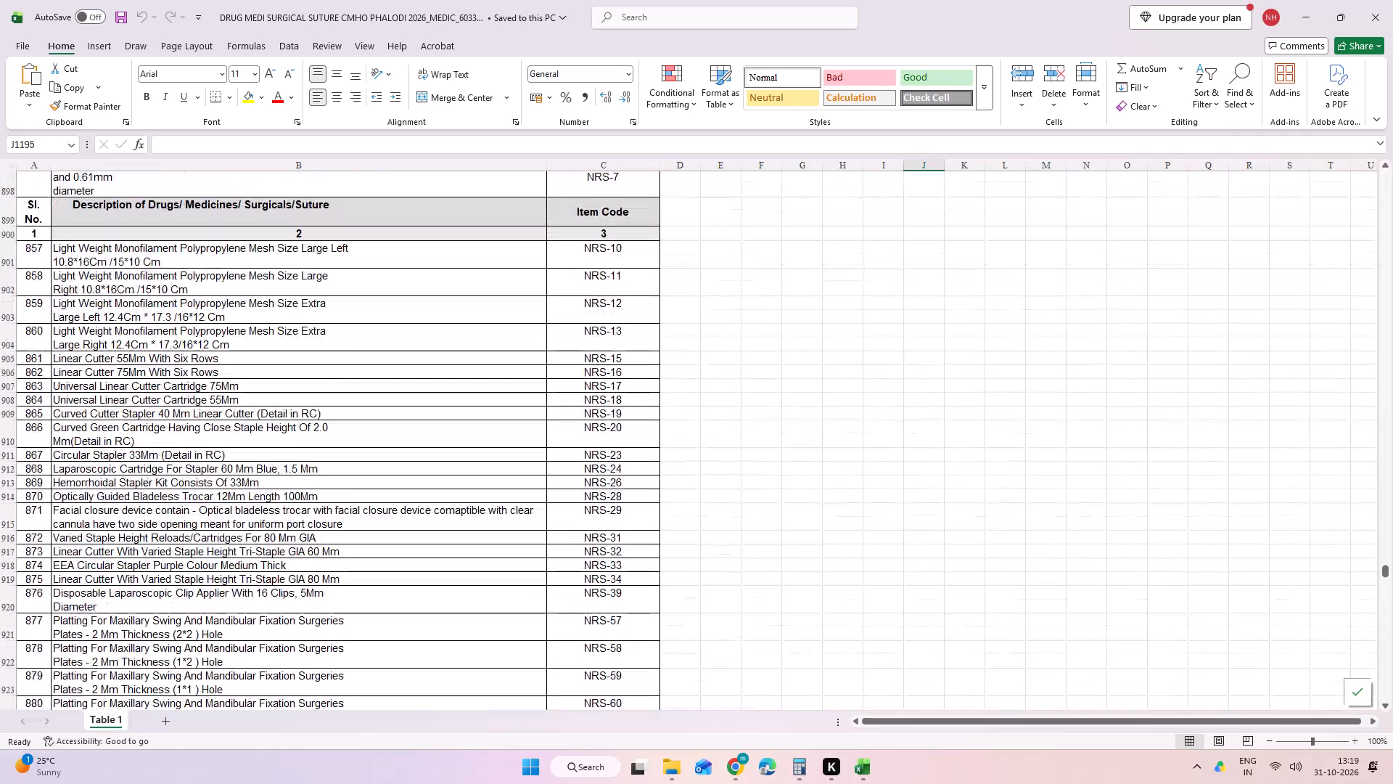
scroll(455, 509, "up", 6)
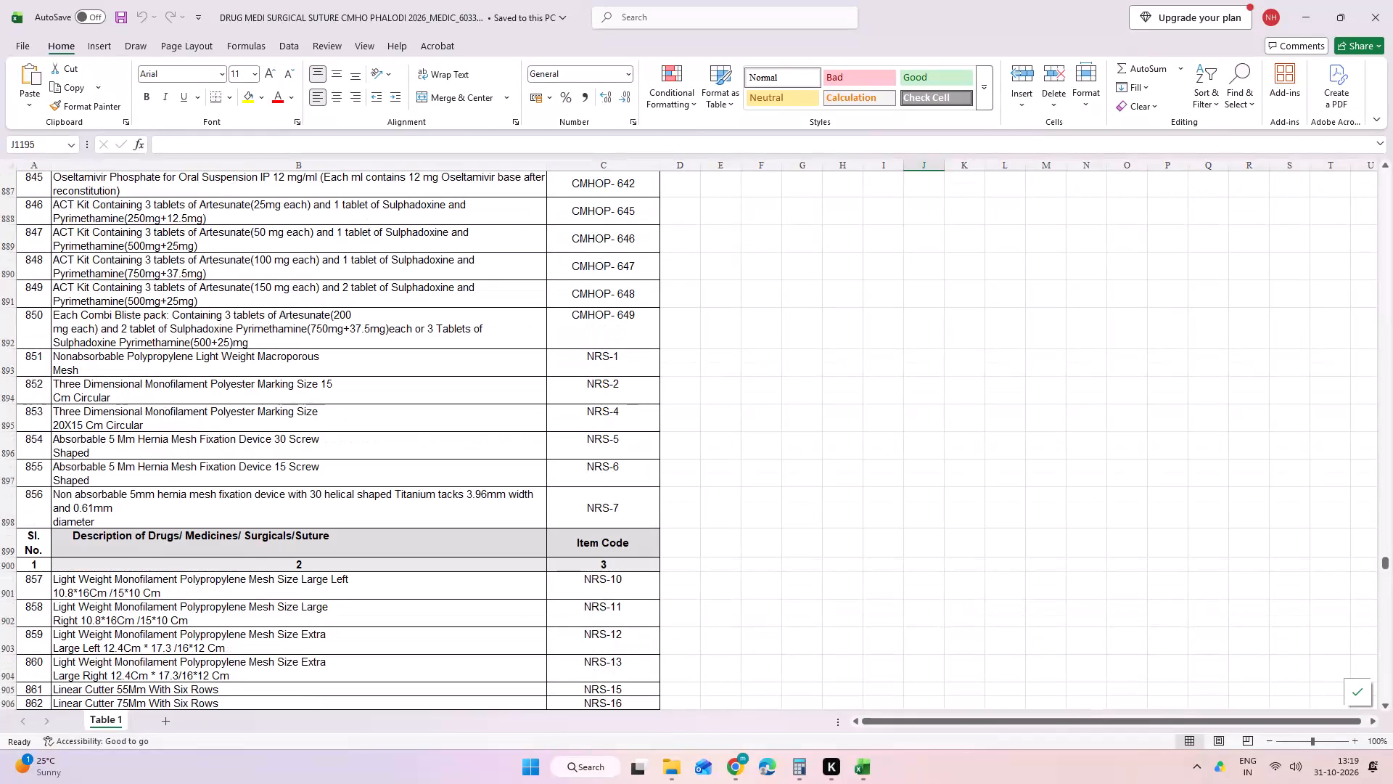
scroll(456, 509, "up", 2)
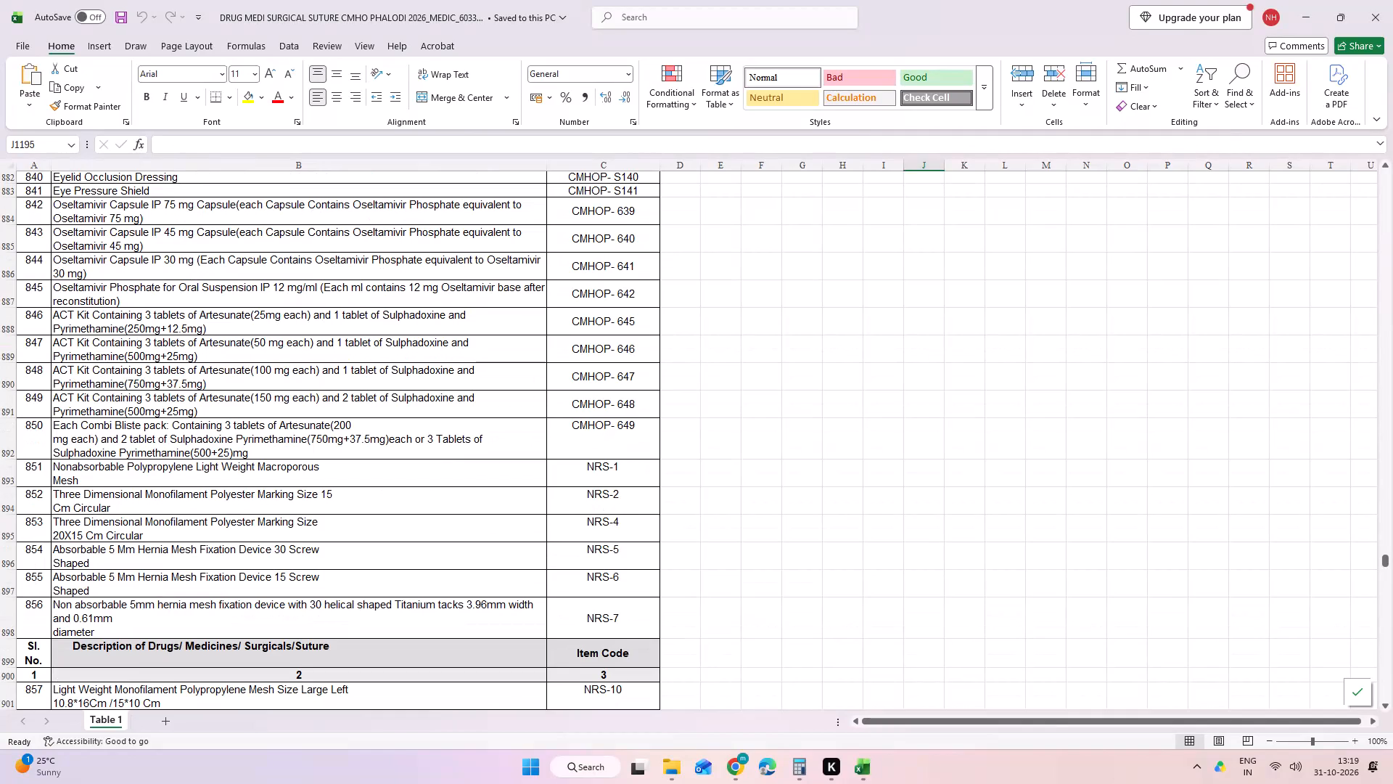
scroll(456, 509, "up", 10)
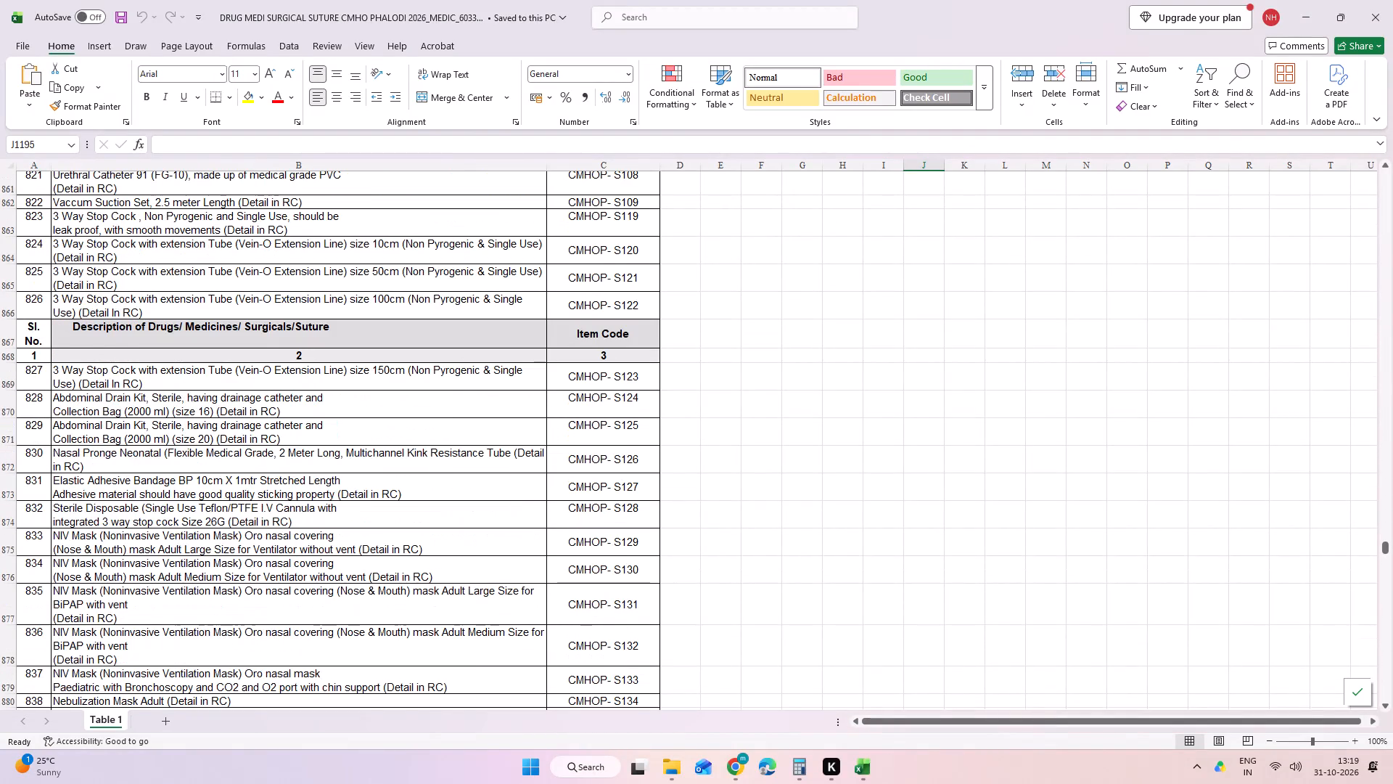
scroll(456, 509, "up", 6)
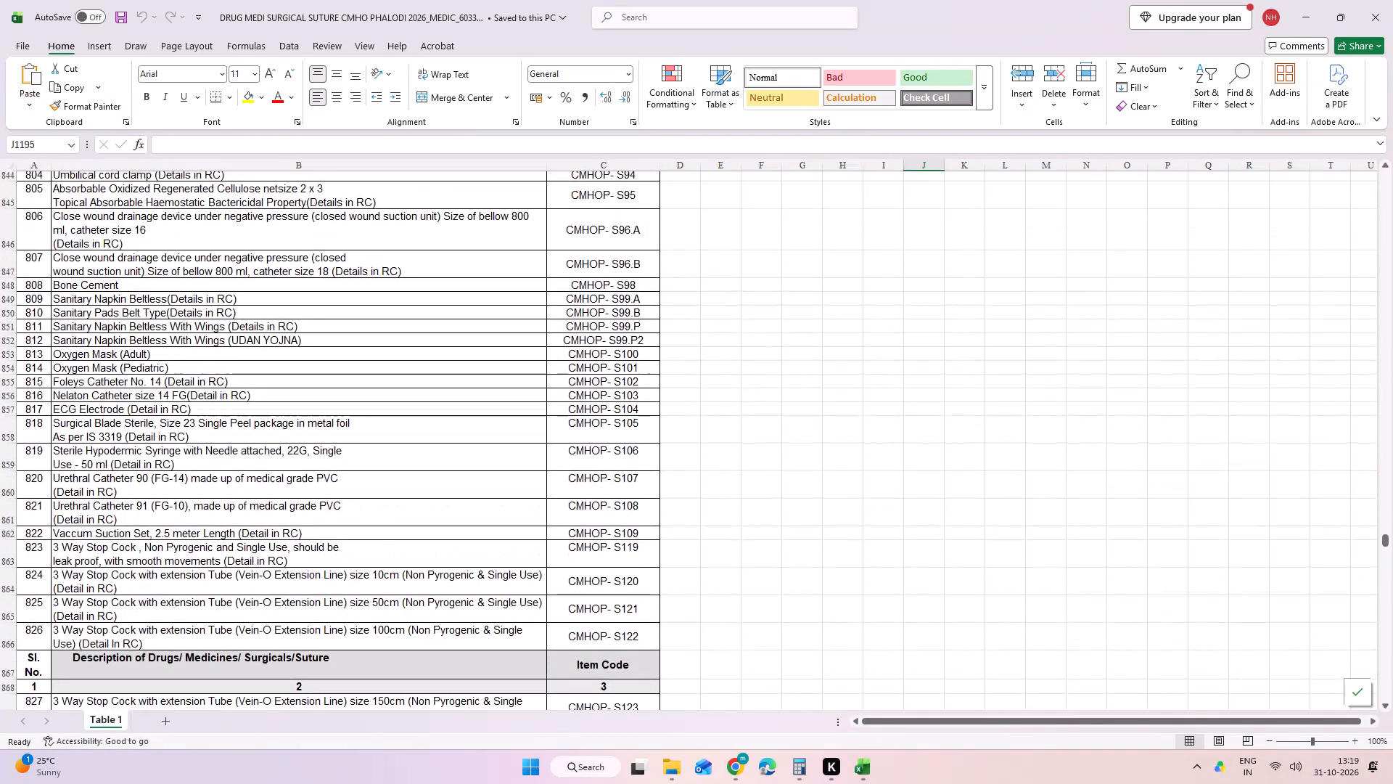
scroll(456, 509, "up", 5)
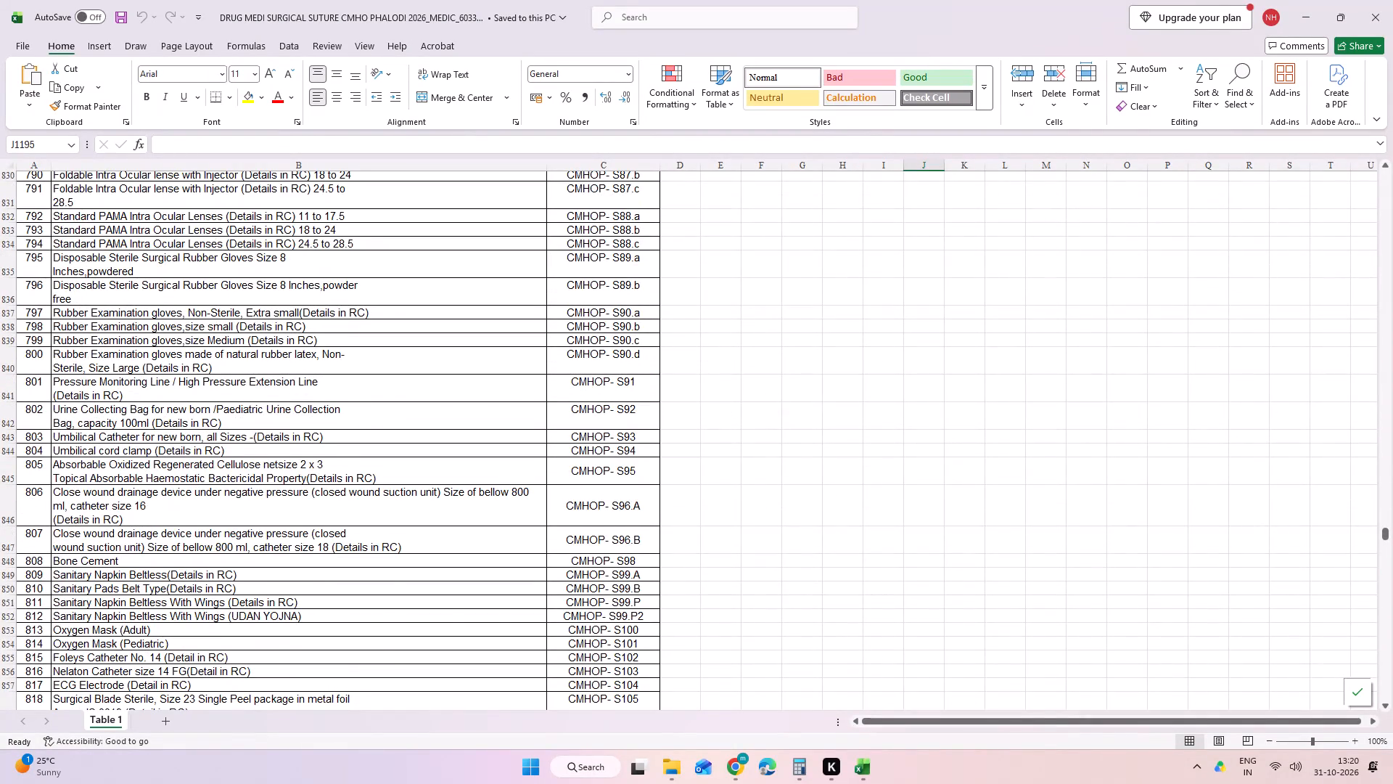
Examine the surgical items with CMHOP- S codes in Table 1, working upward from serial number 818 to the first S codes.
scroll(456, 509, "up", 6)
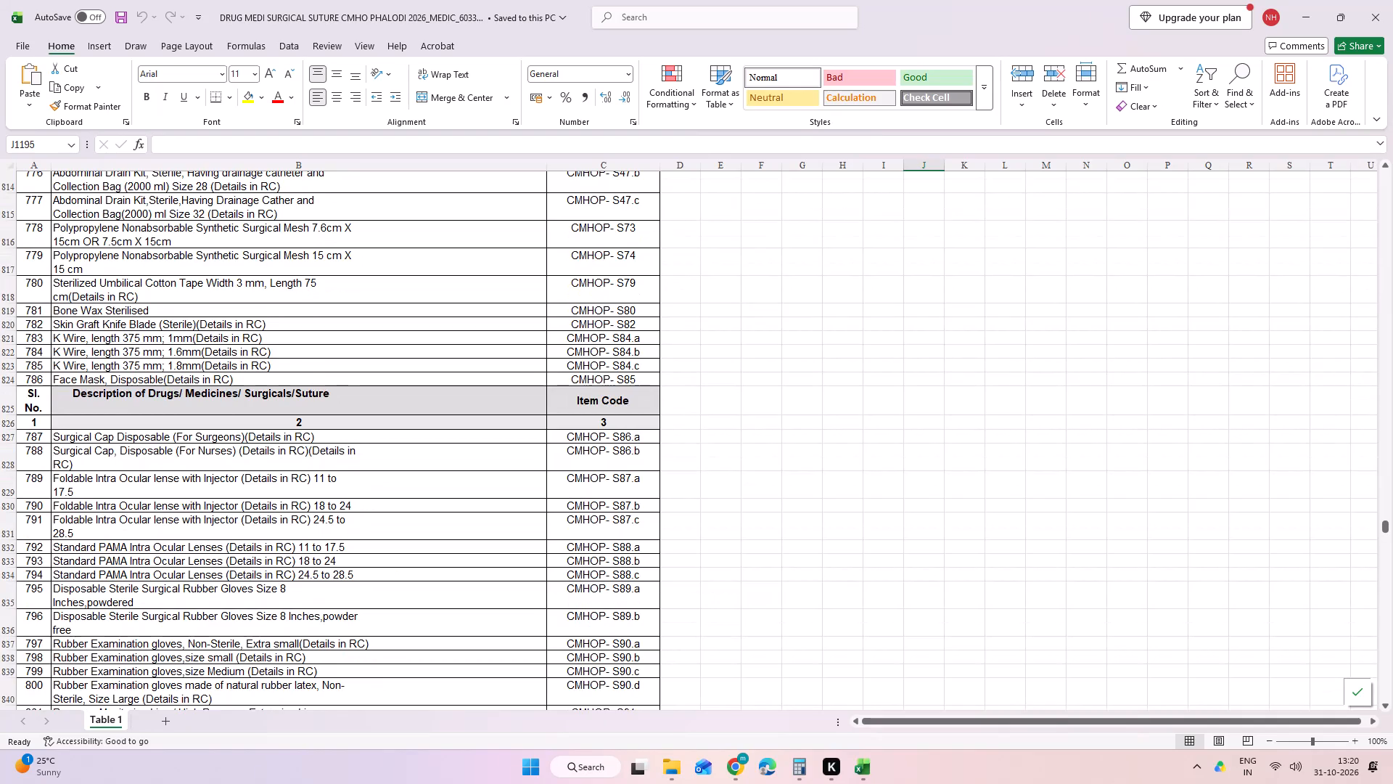
scroll(456, 509, "up", 9)
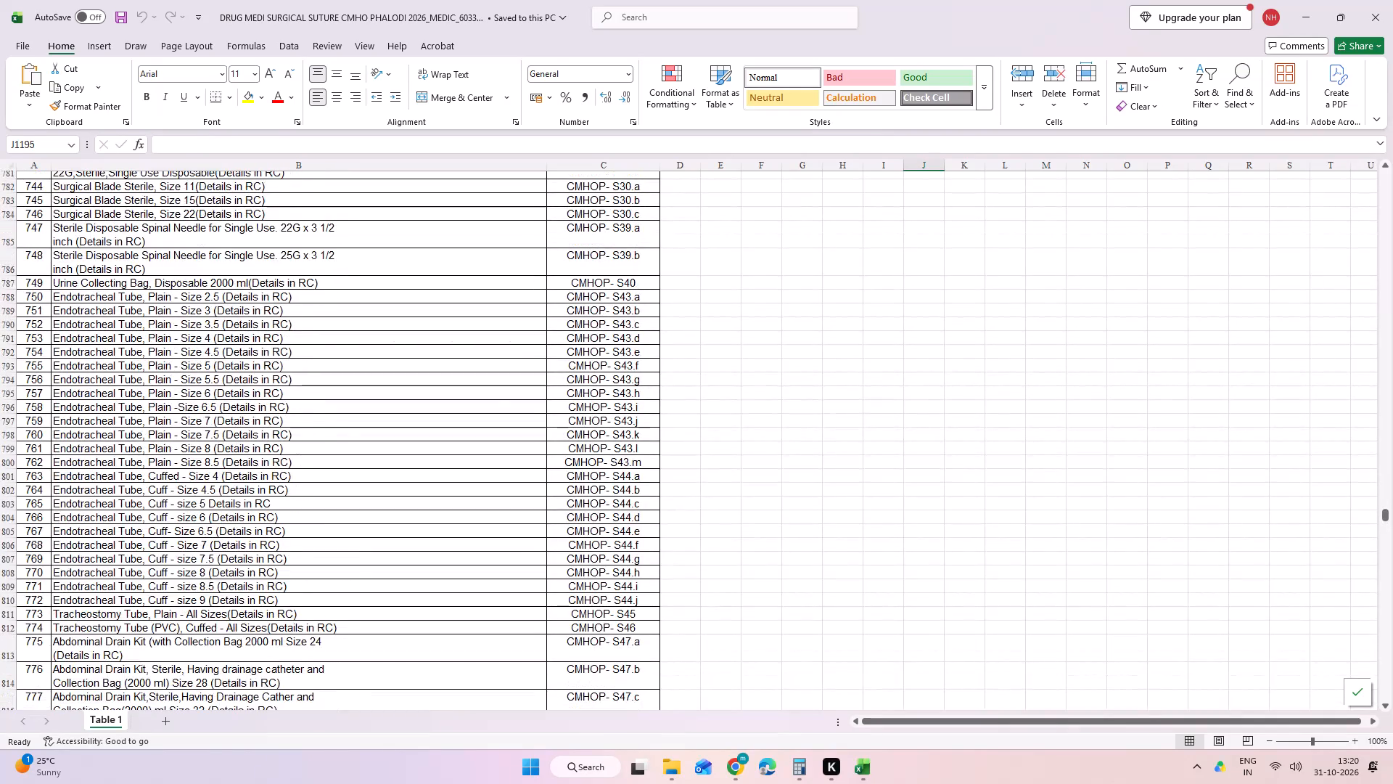
scroll(456, 509, "up", 2)
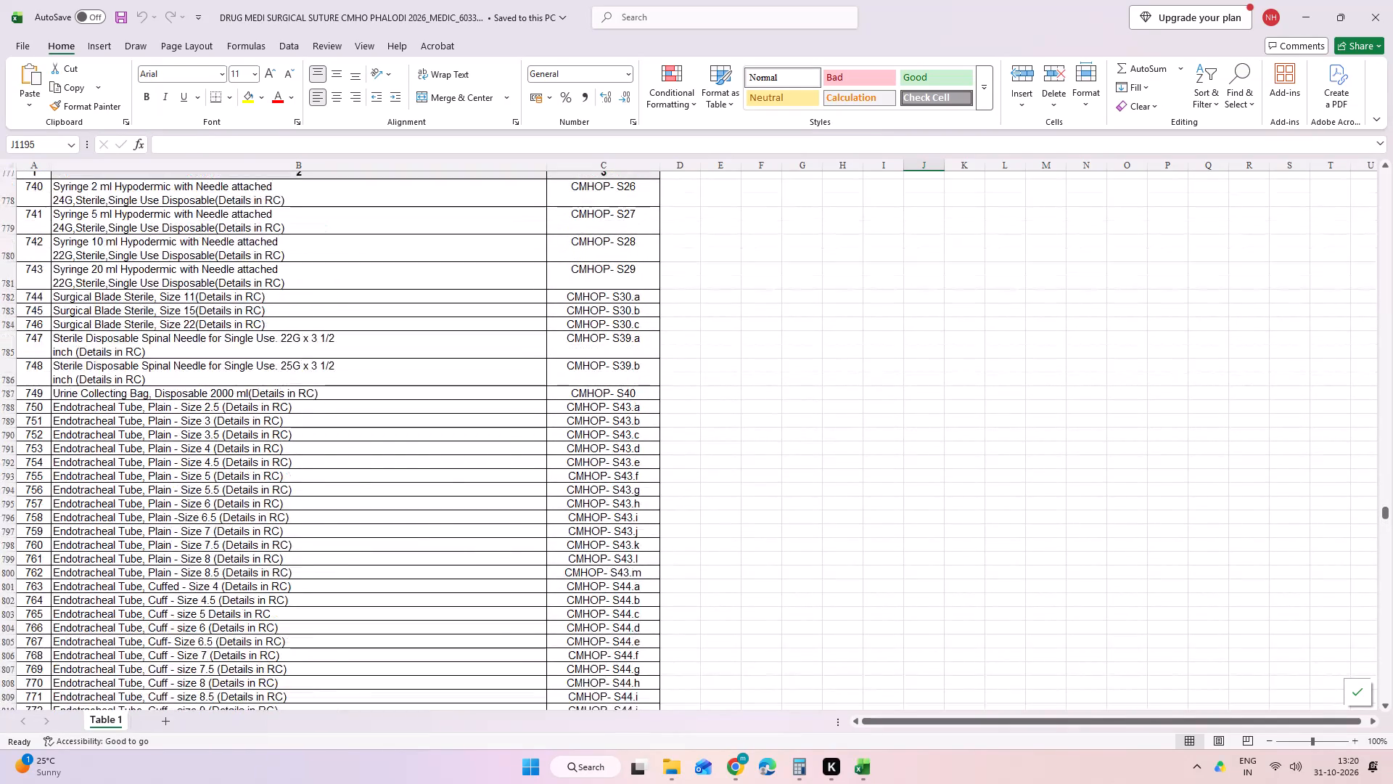
scroll(456, 509, "up", 3)
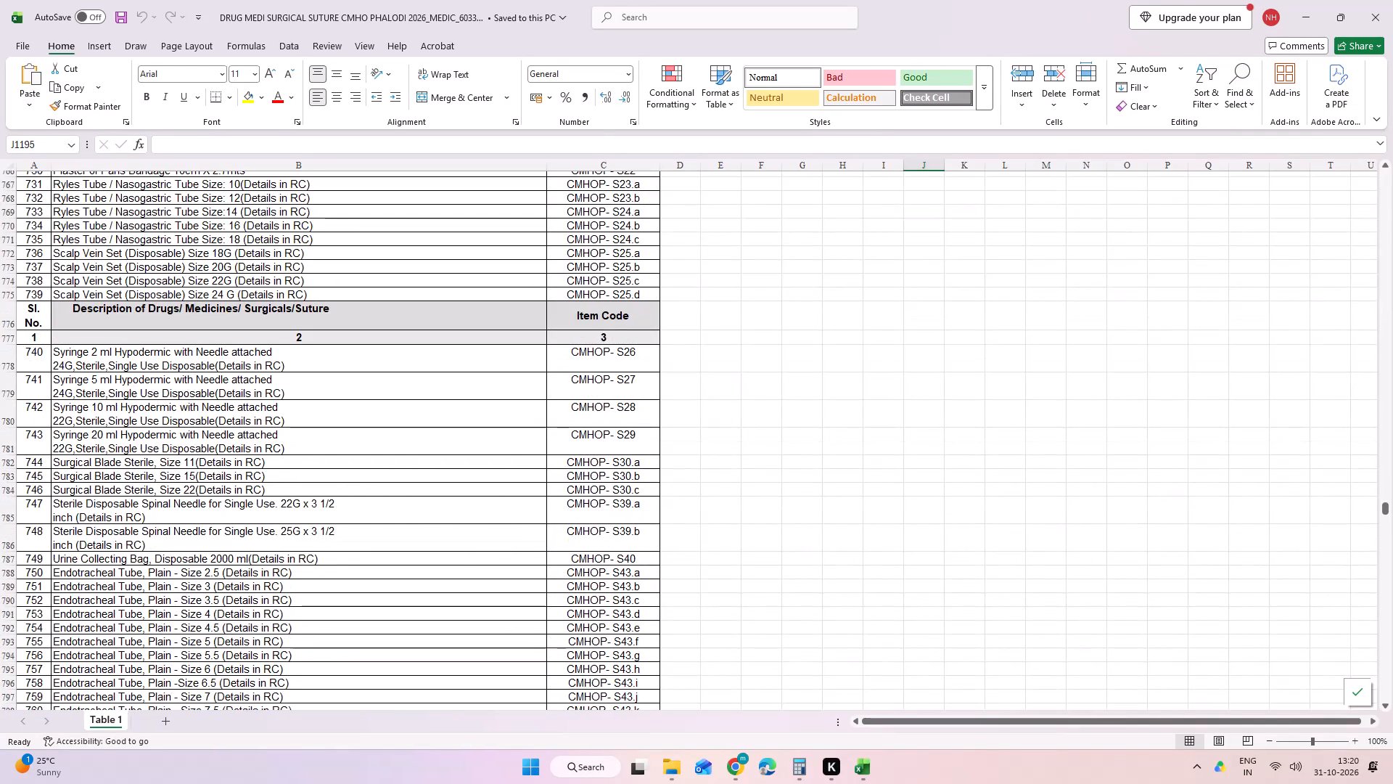
scroll(456, 509, "up", 2)
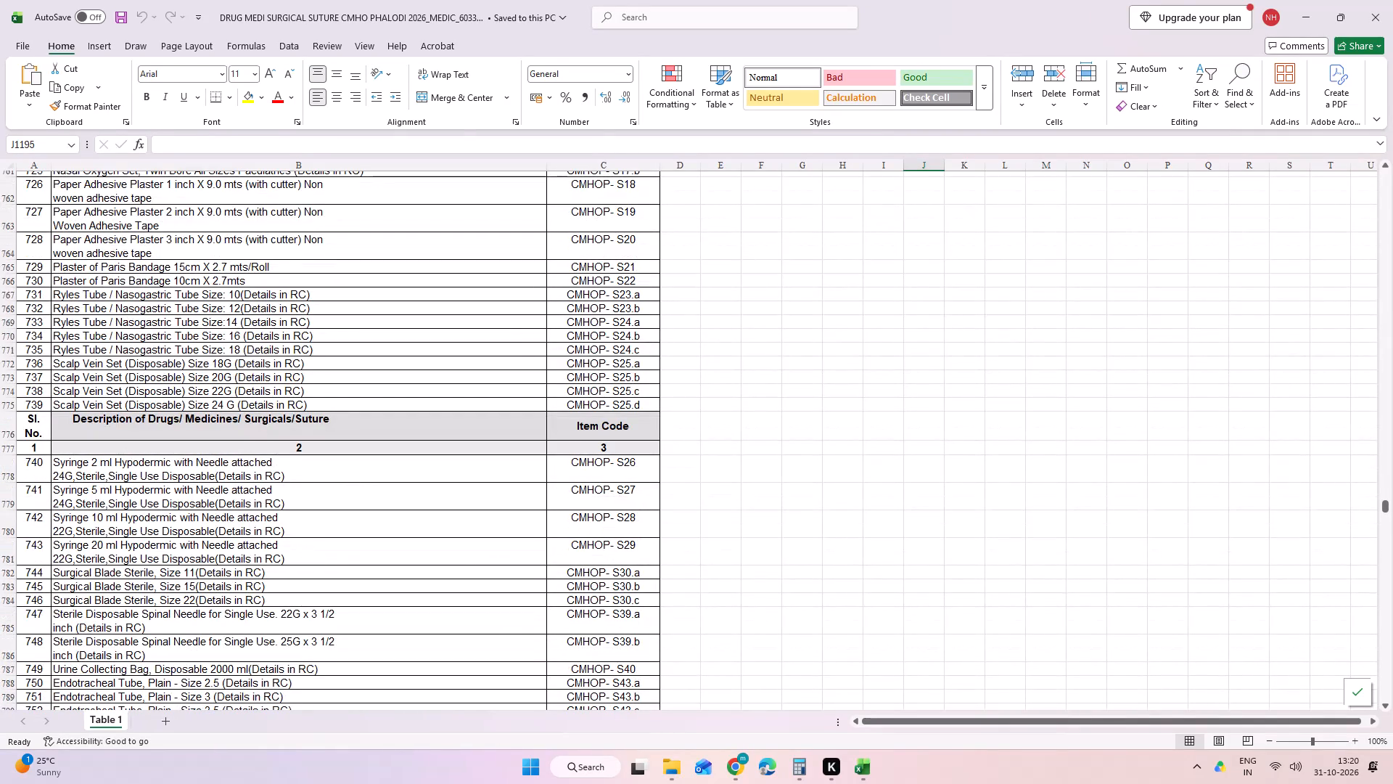
scroll(456, 509, "up", 5)
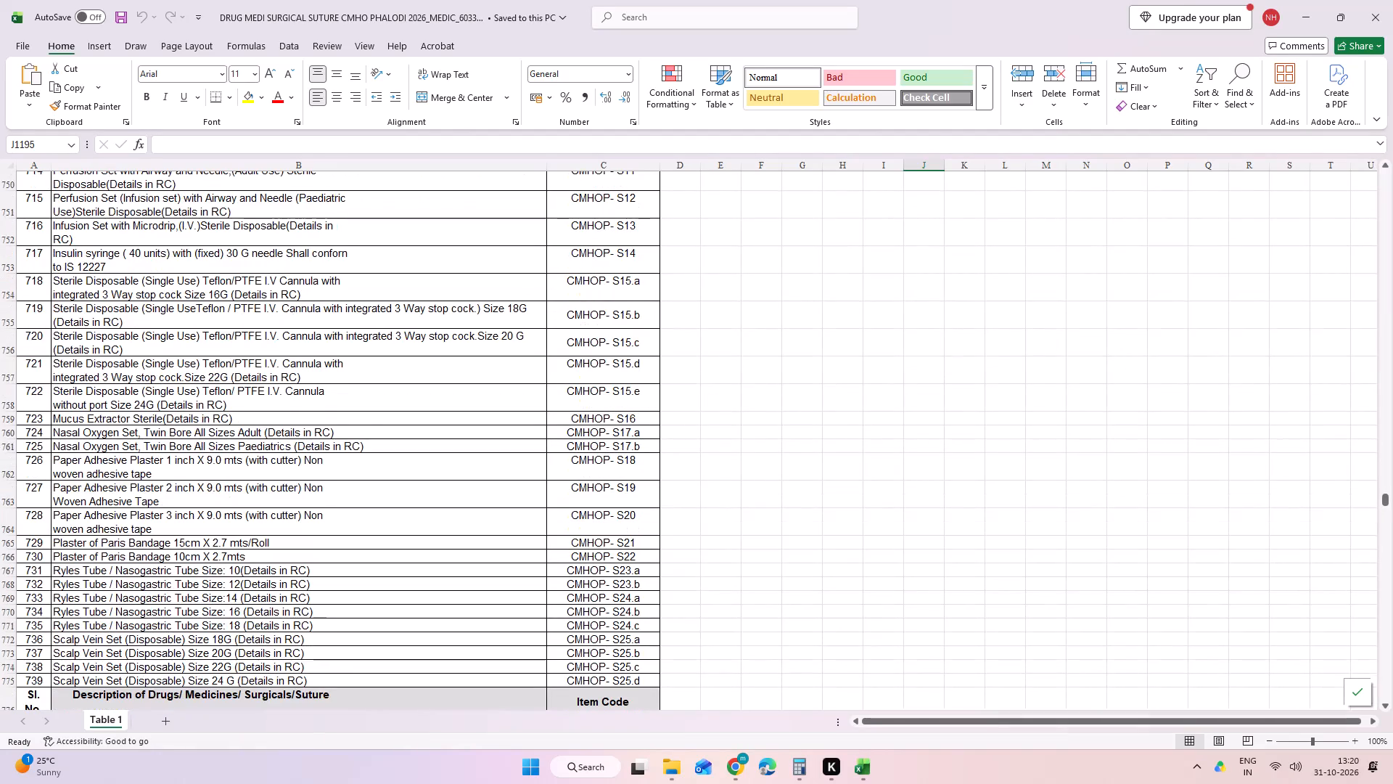
scroll(486, 497, "up", 1)
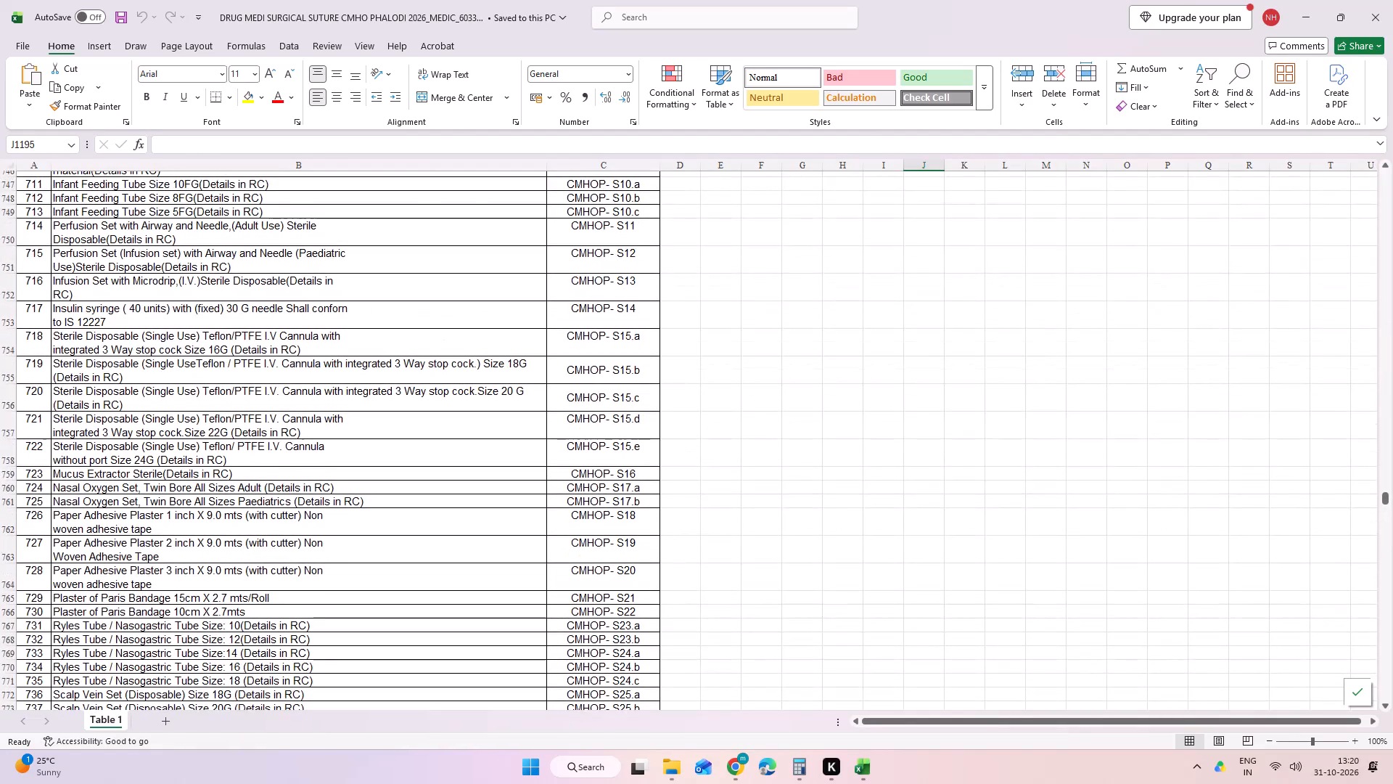
scroll(486, 497, "up", 8)
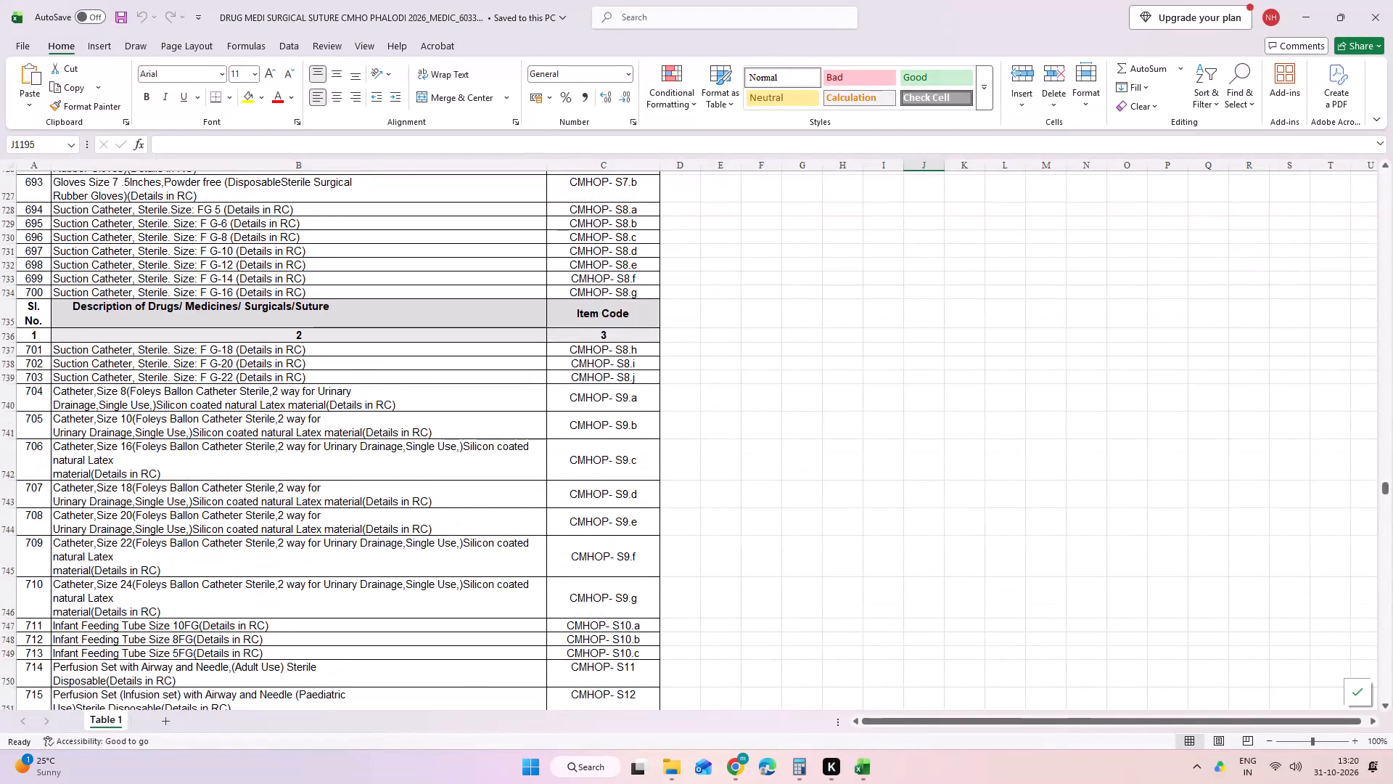
scroll(486, 497, "up", 3)
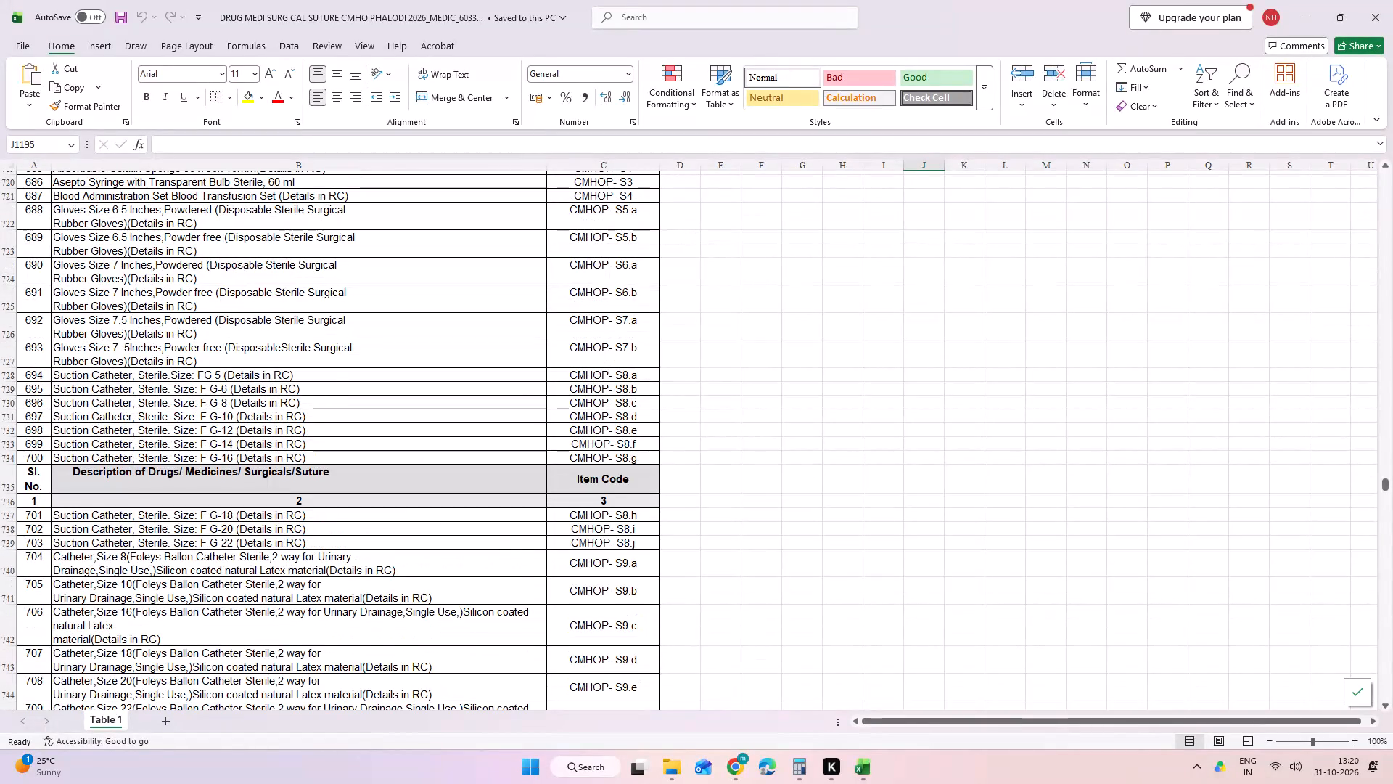
Examine the absorbable and non-absorbable suture items with CMHOP- R codes, working upward to code CMHOP- R1.
scroll(486, 497, "up", 6)
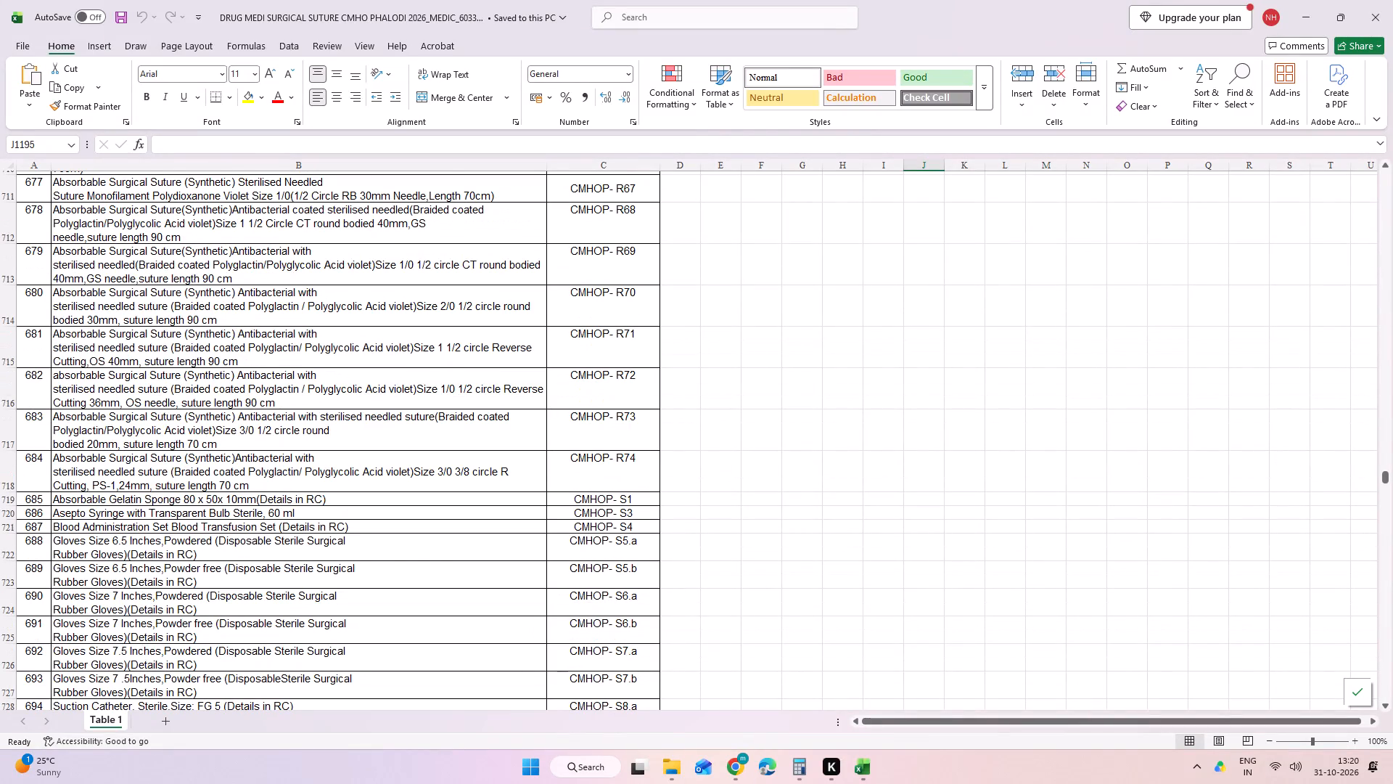
scroll(486, 497, "up", 5)
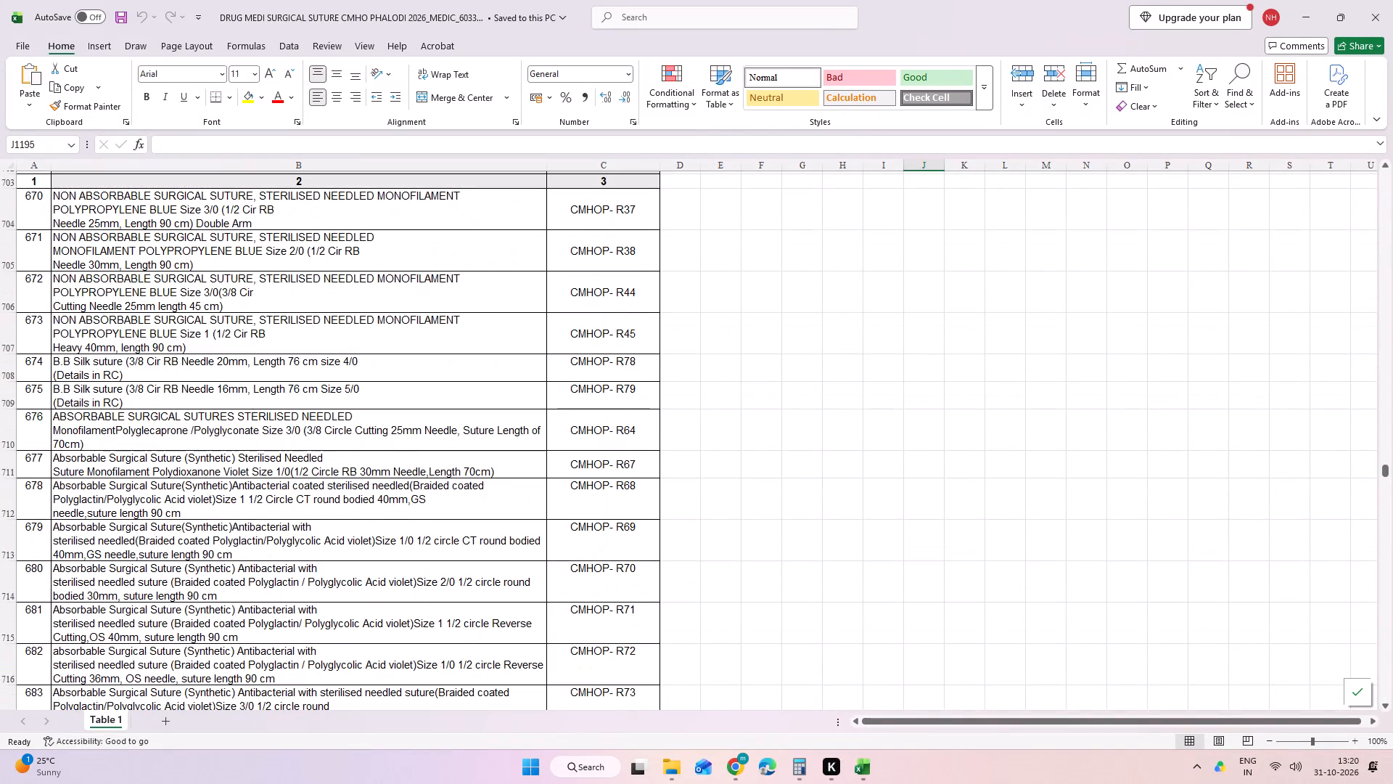
scroll(486, 497, "up", 4)
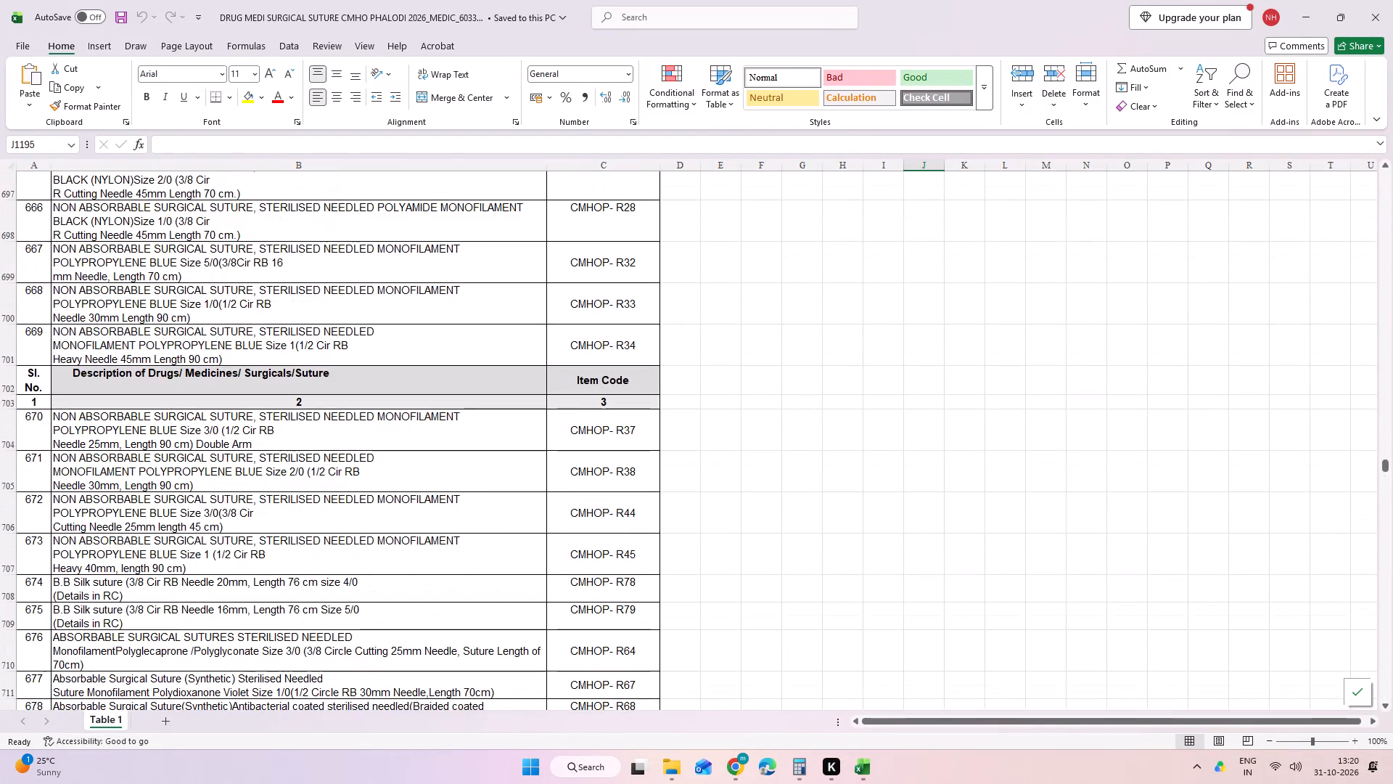
scroll(486, 497, "up", 5)
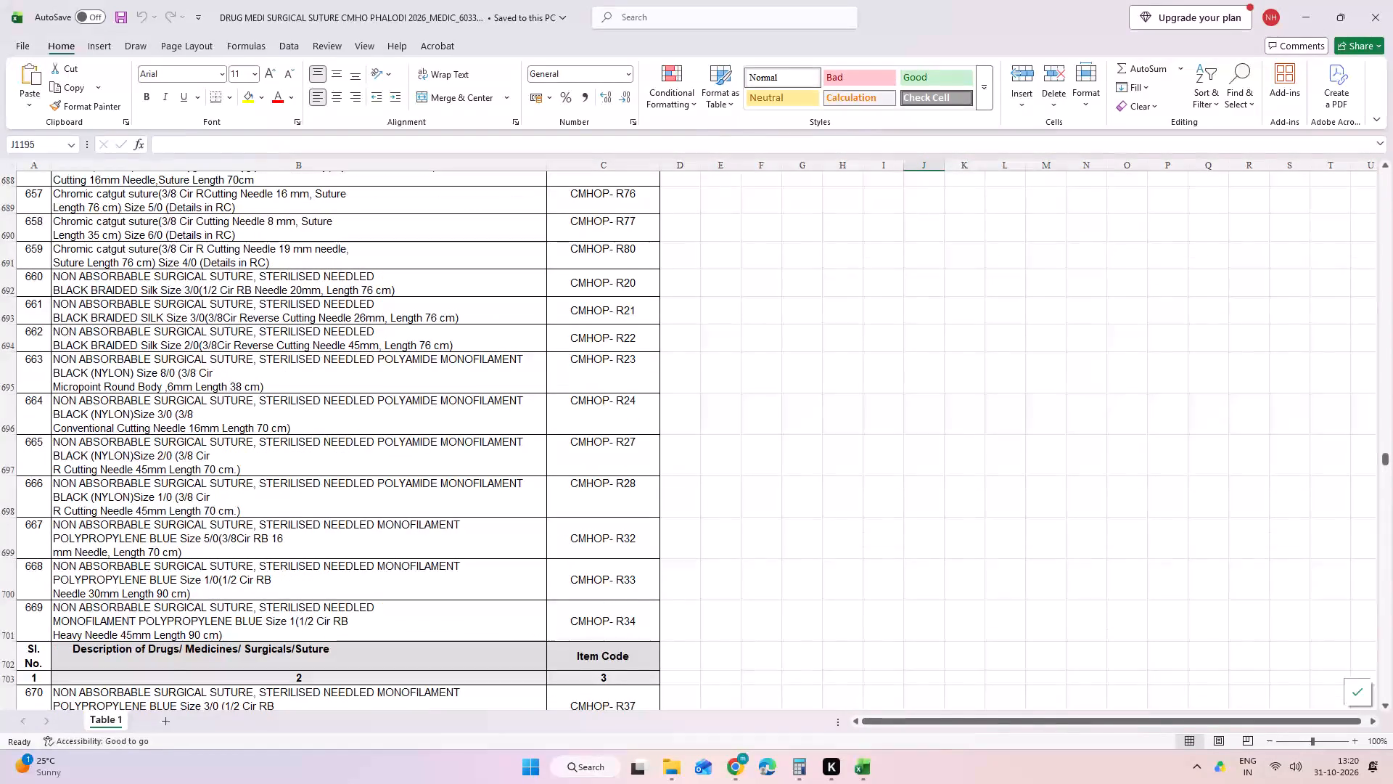
scroll(486, 497, "up", 4)
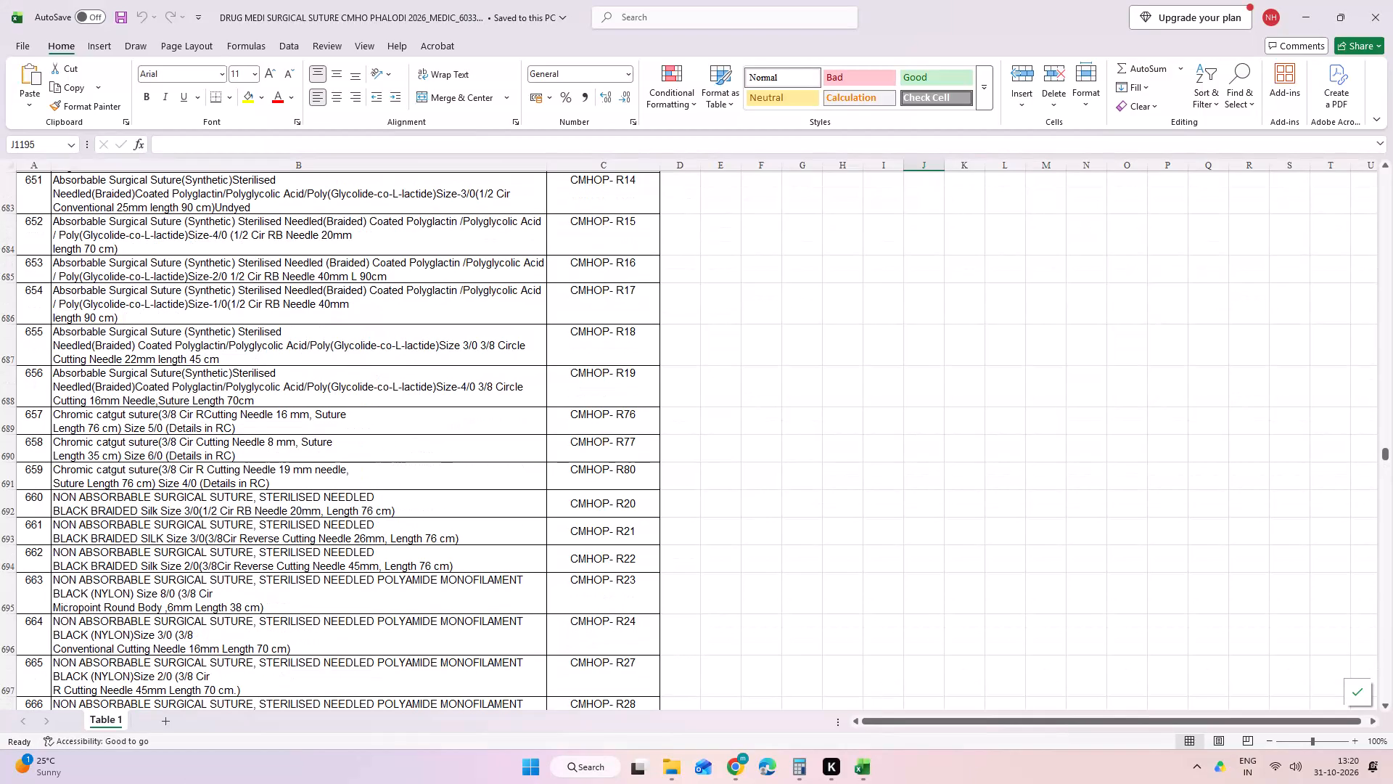
scroll(486, 497, "up", 2)
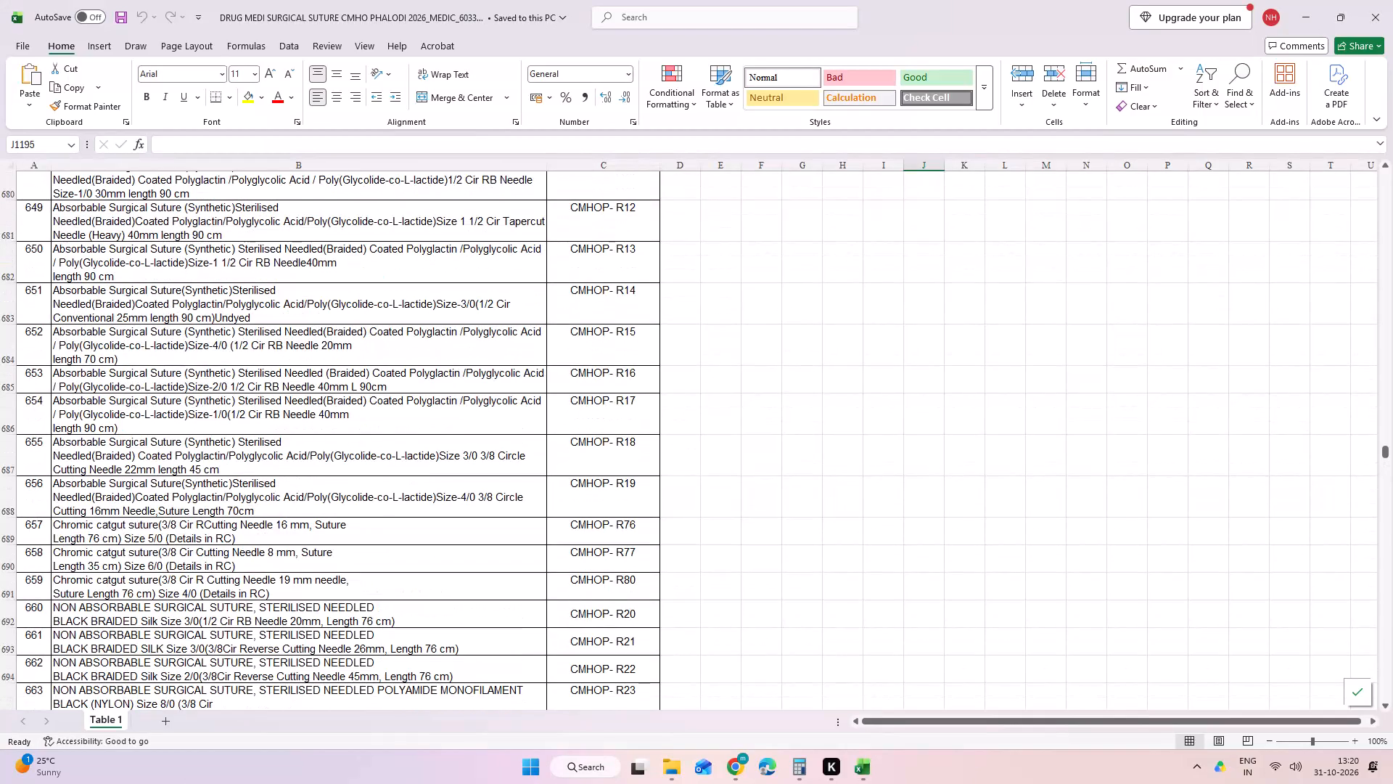
scroll(486, 497, "up", 6)
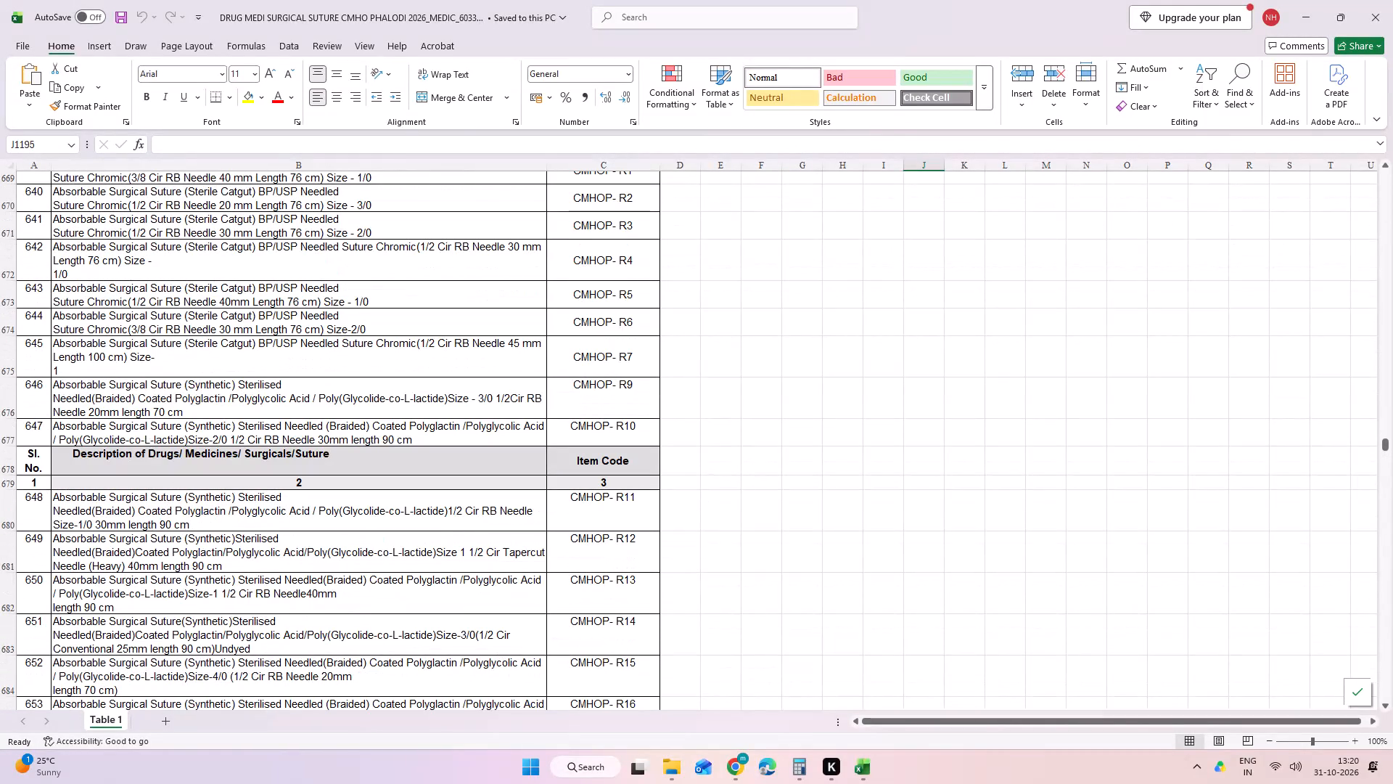
scroll(486, 497, "up", 3)
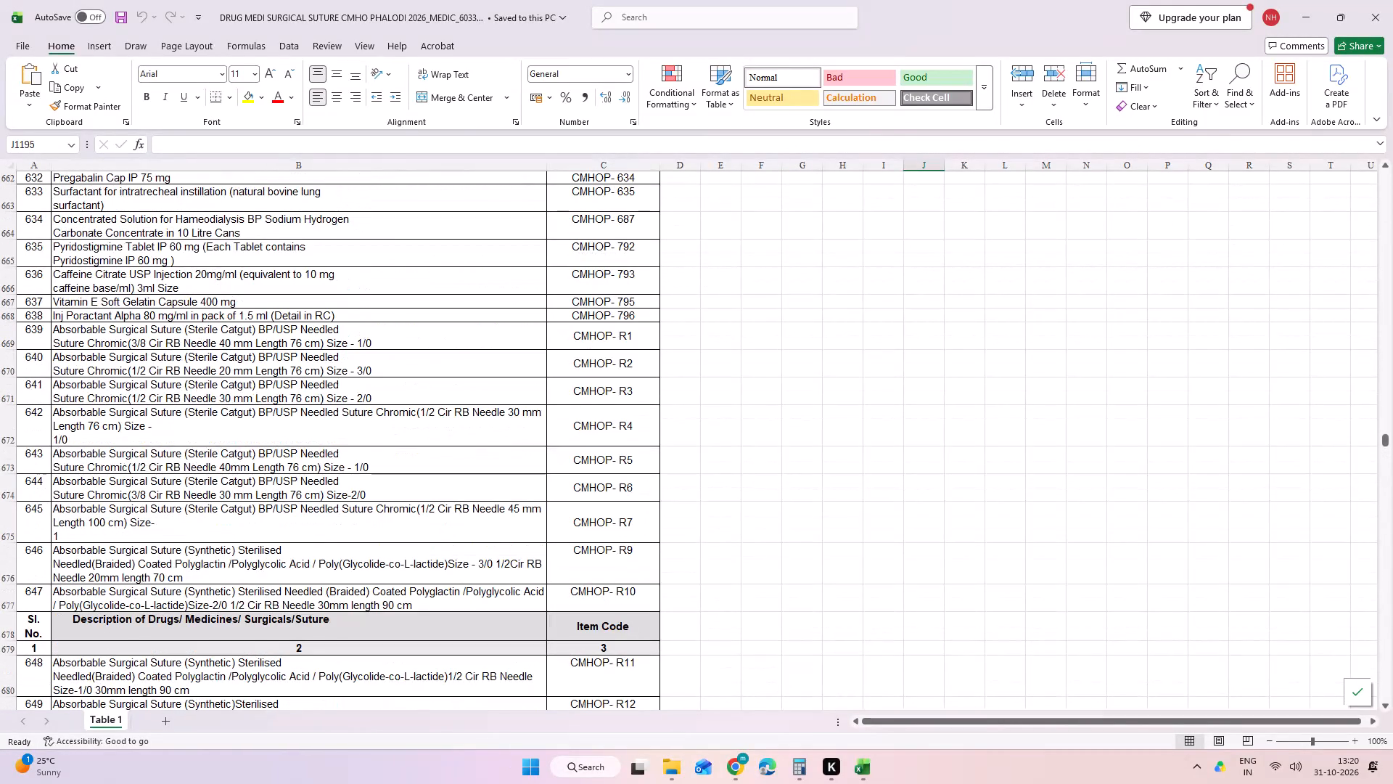
Examine the drug and medicine items with their codes, working upward from serial number 638 to about 348.
scroll(486, 497, "up", 9)
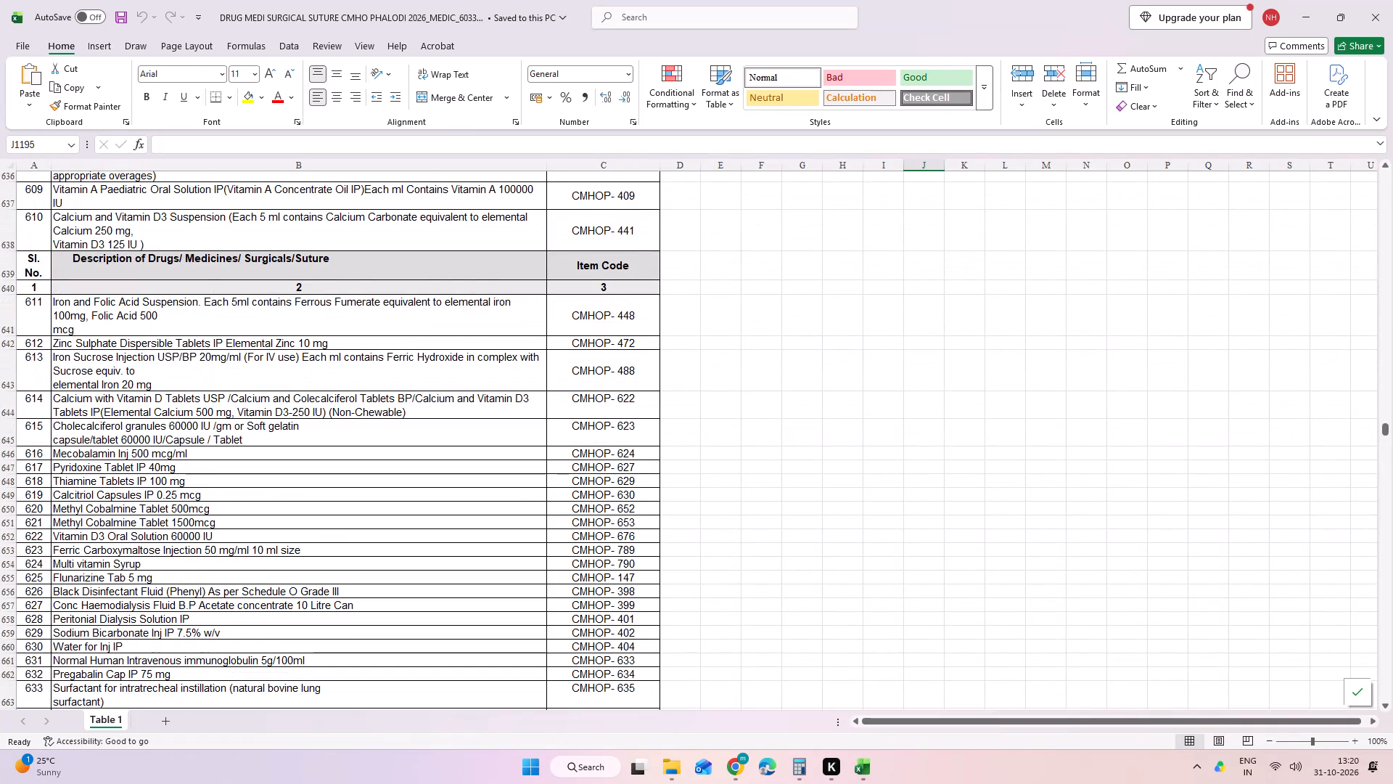
scroll(486, 497, "up", 3)
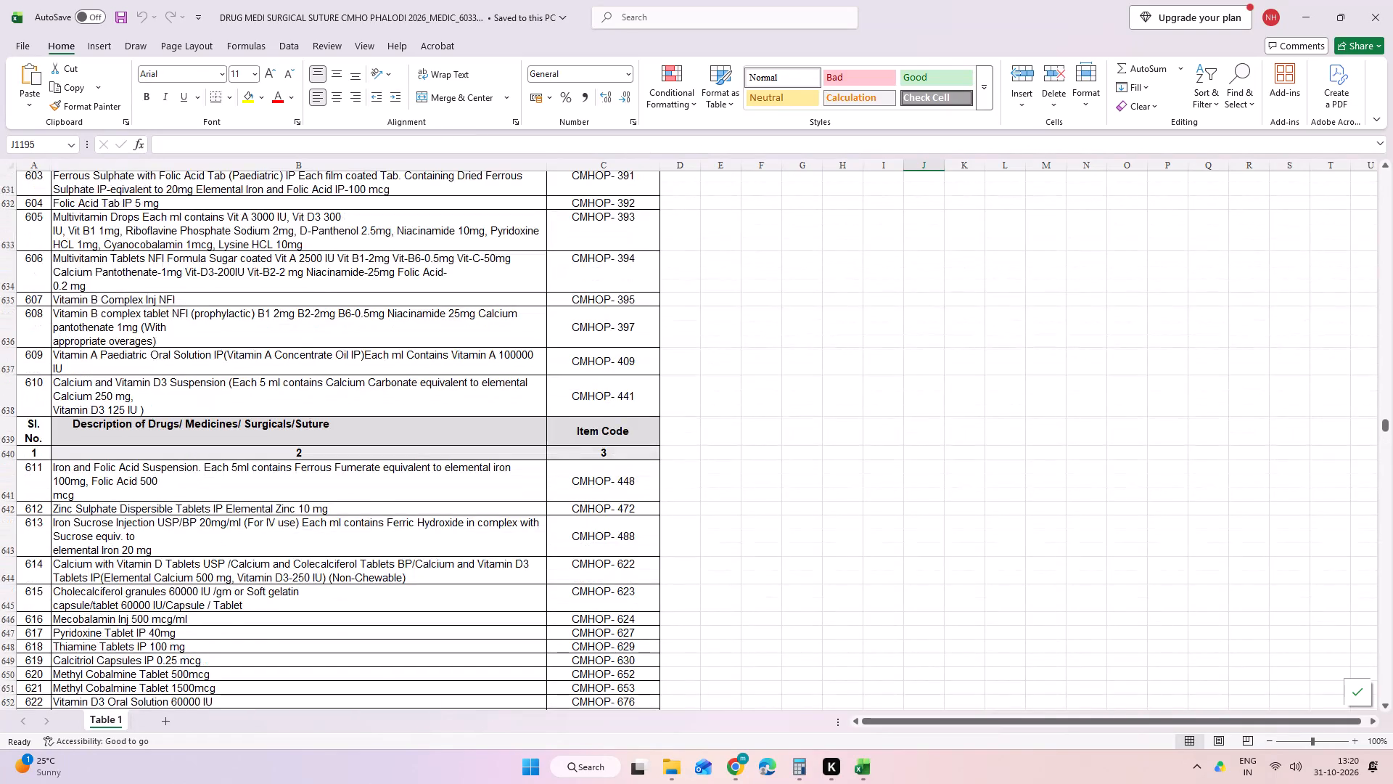
scroll(486, 497, "up", 4)
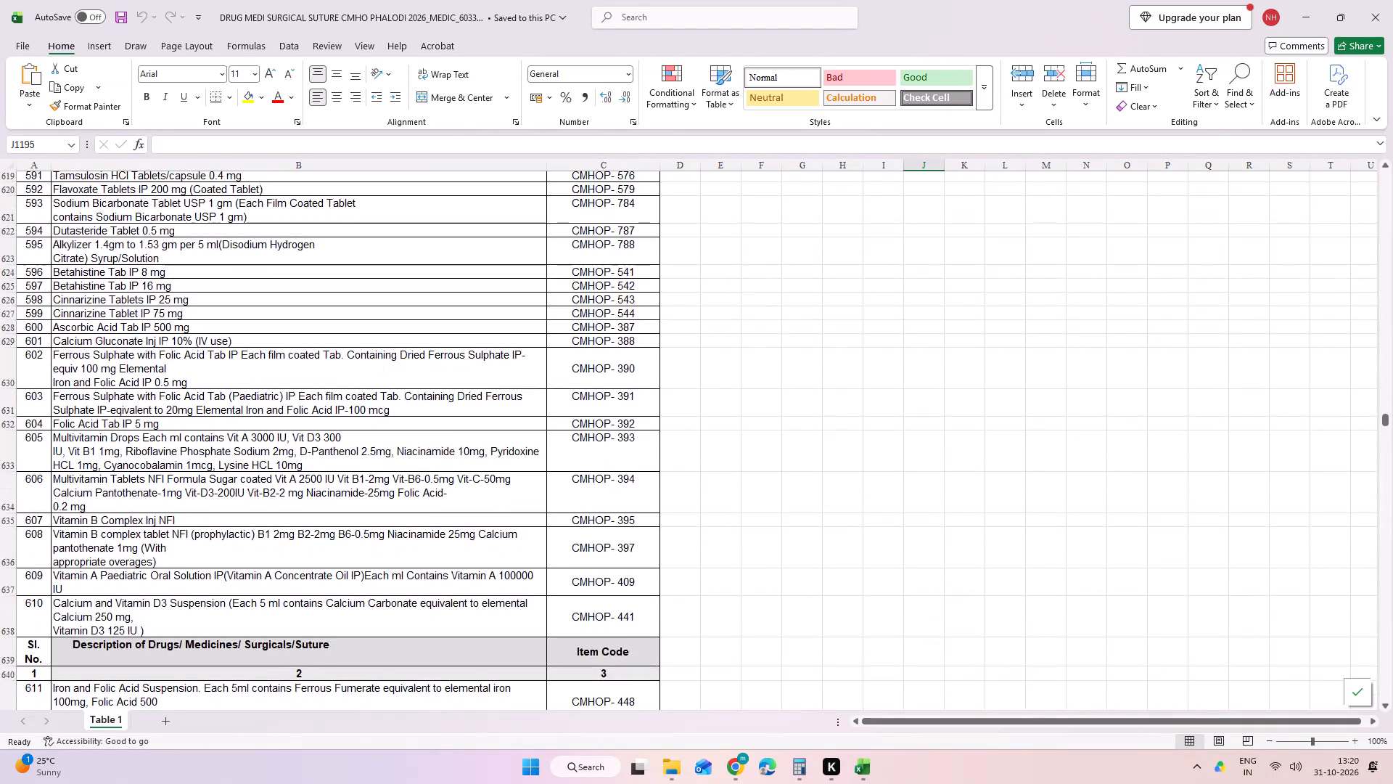
scroll(486, 497, "up", 6)
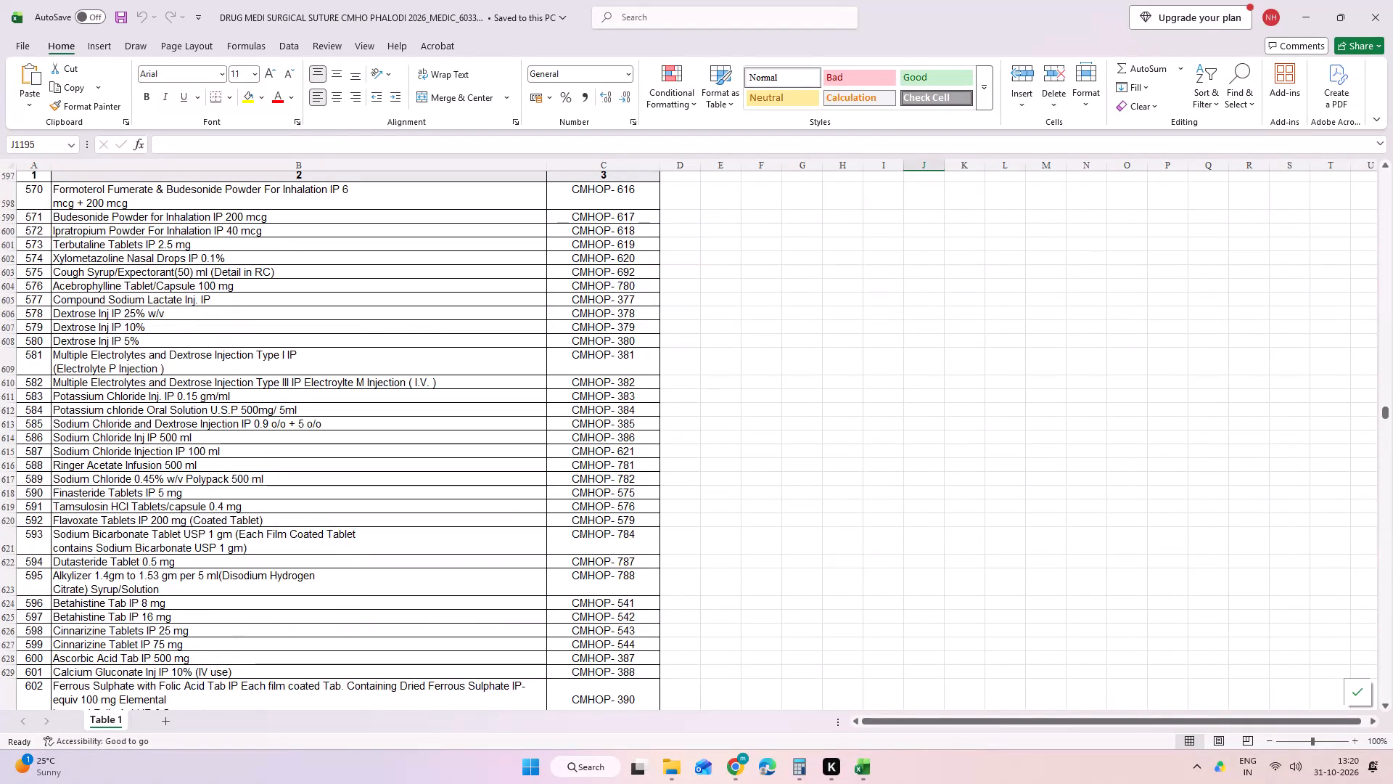
scroll(486, 497, "up", 3)
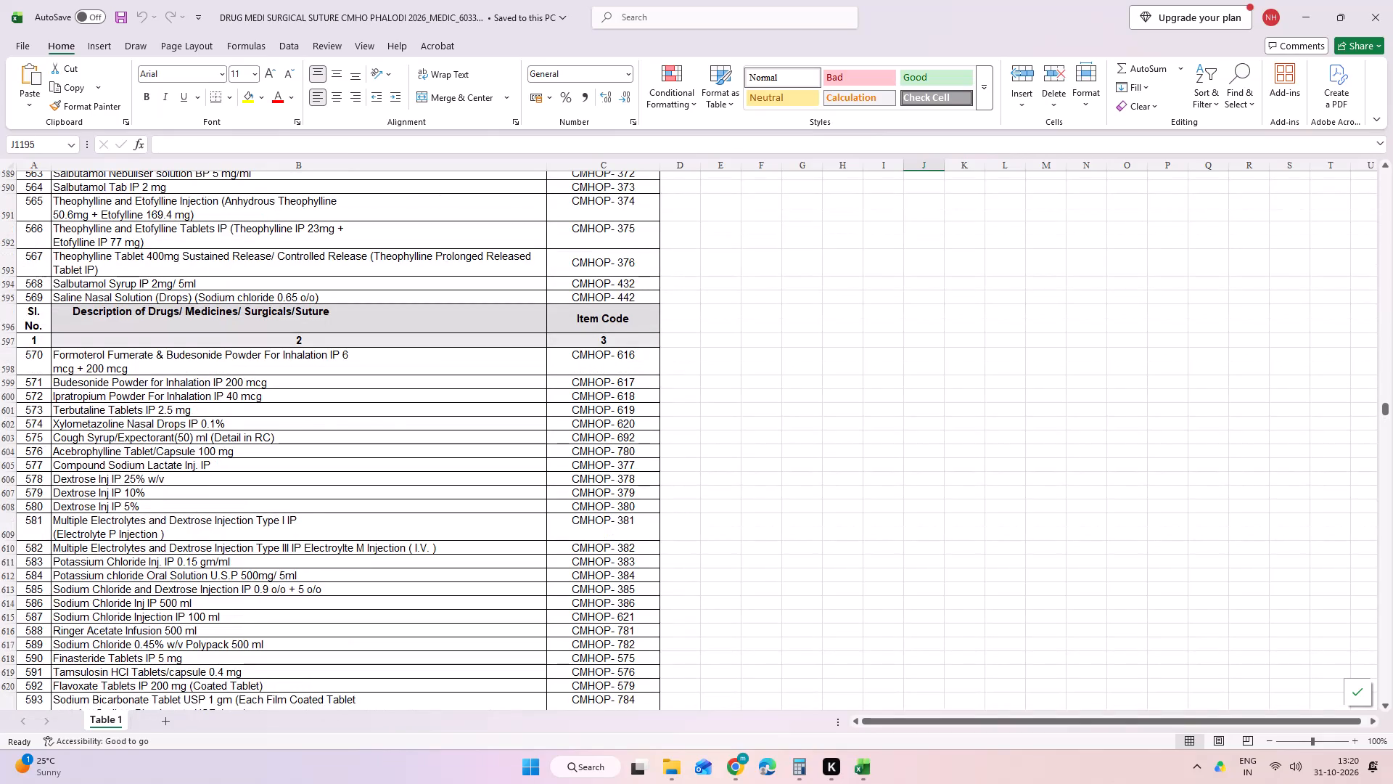
scroll(486, 497, "up", 4)
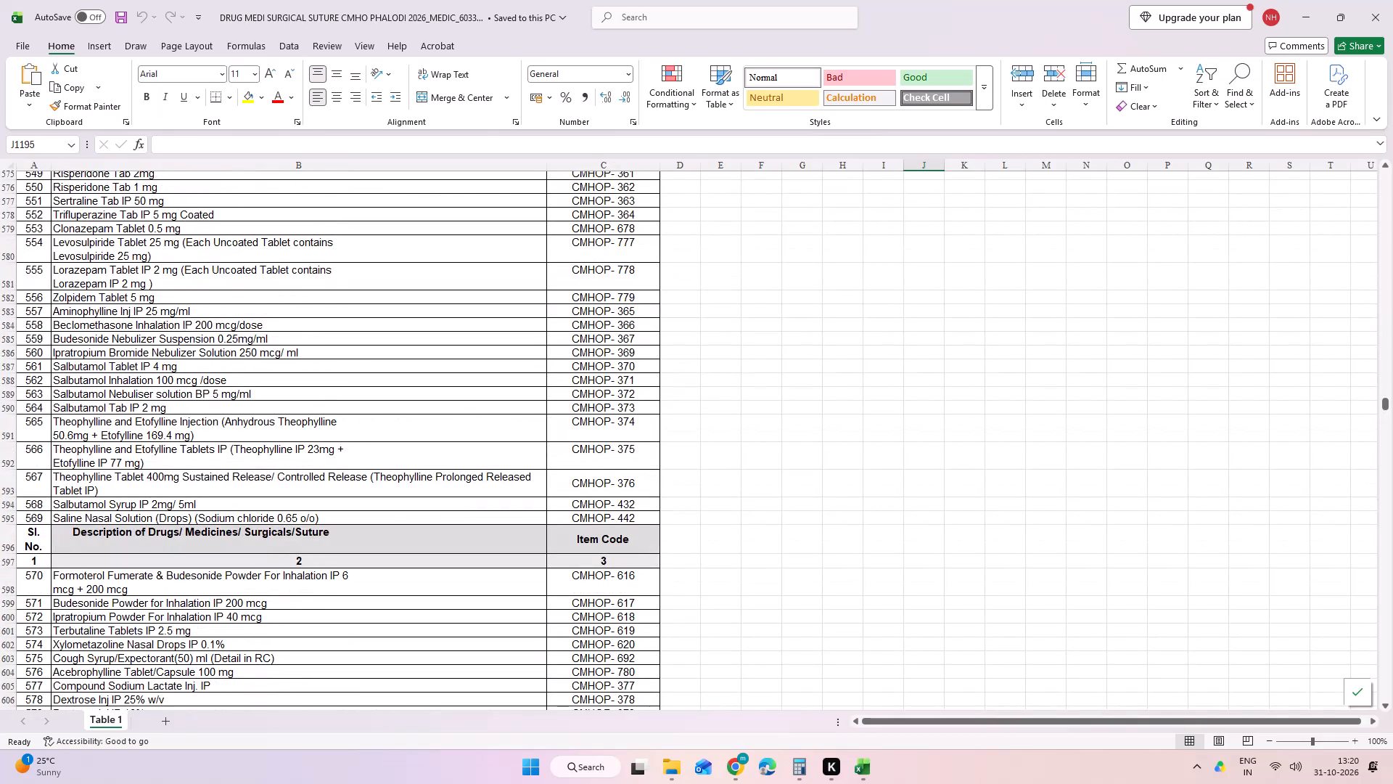
scroll(486, 497, "up", 5)
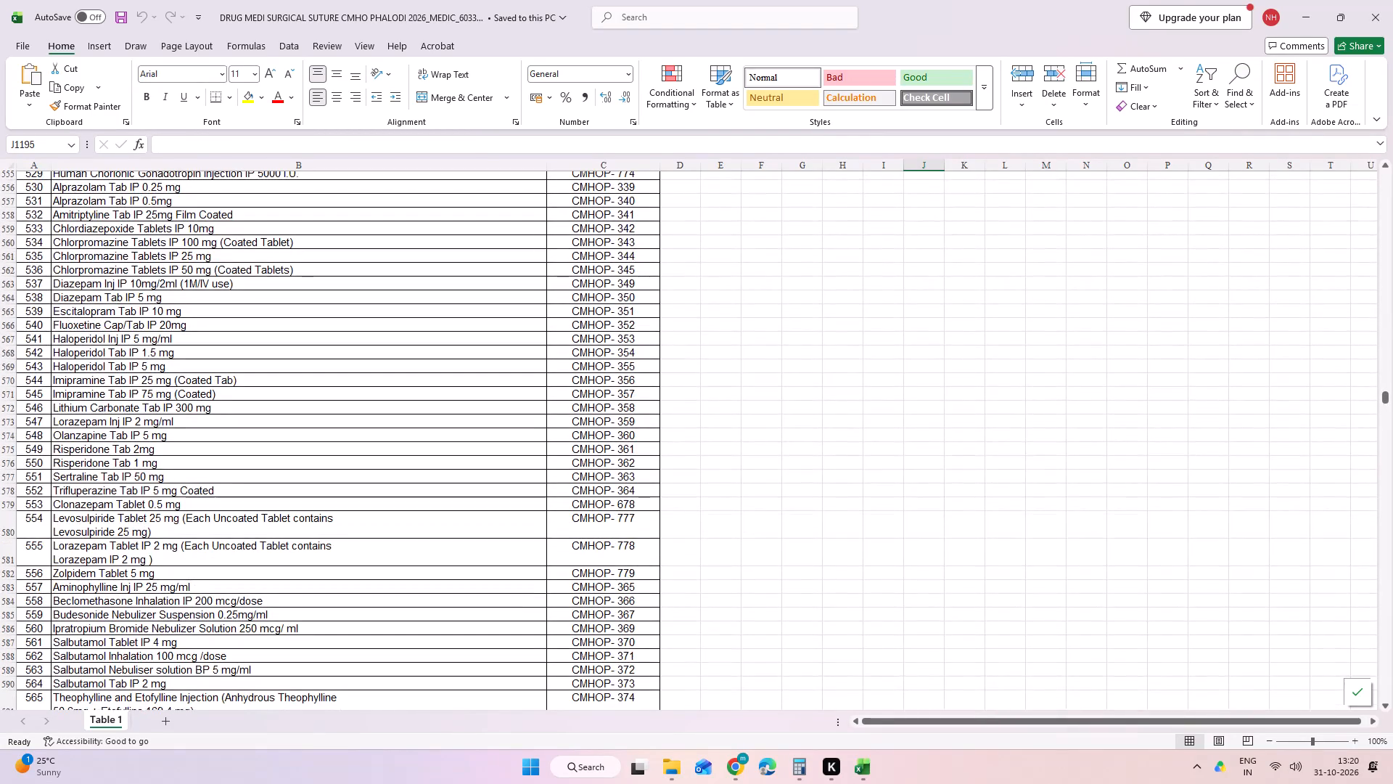
scroll(486, 497, "up", 2)
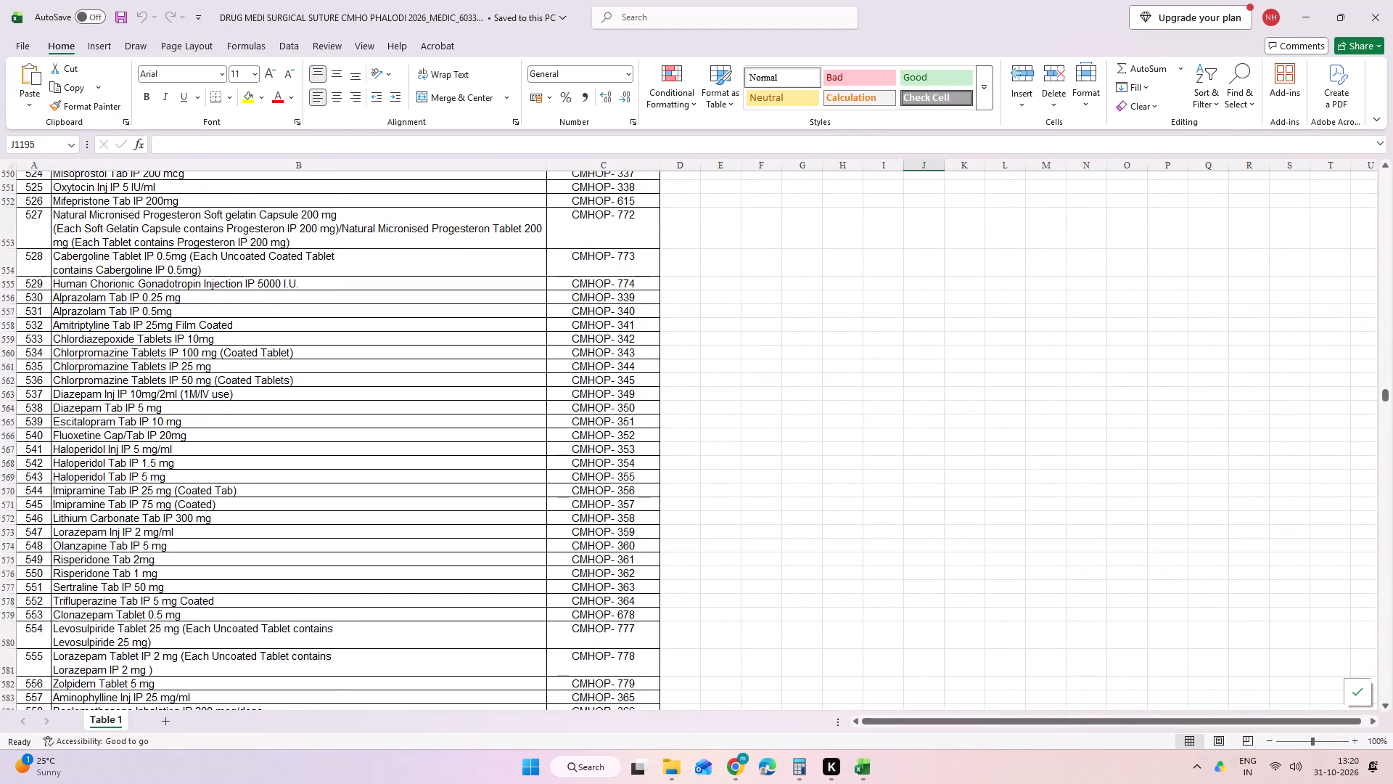
scroll(486, 497, "up", 7)
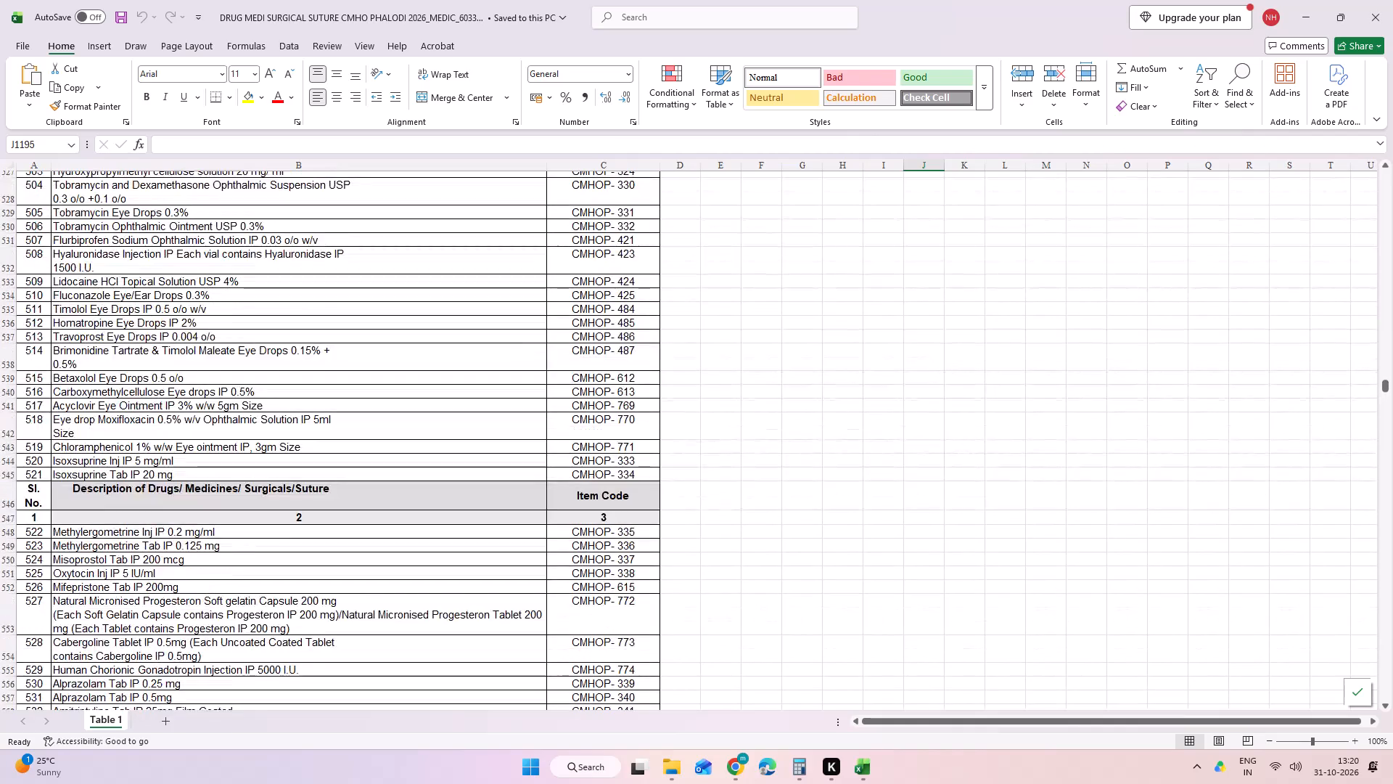
scroll(486, 497, "up", 5)
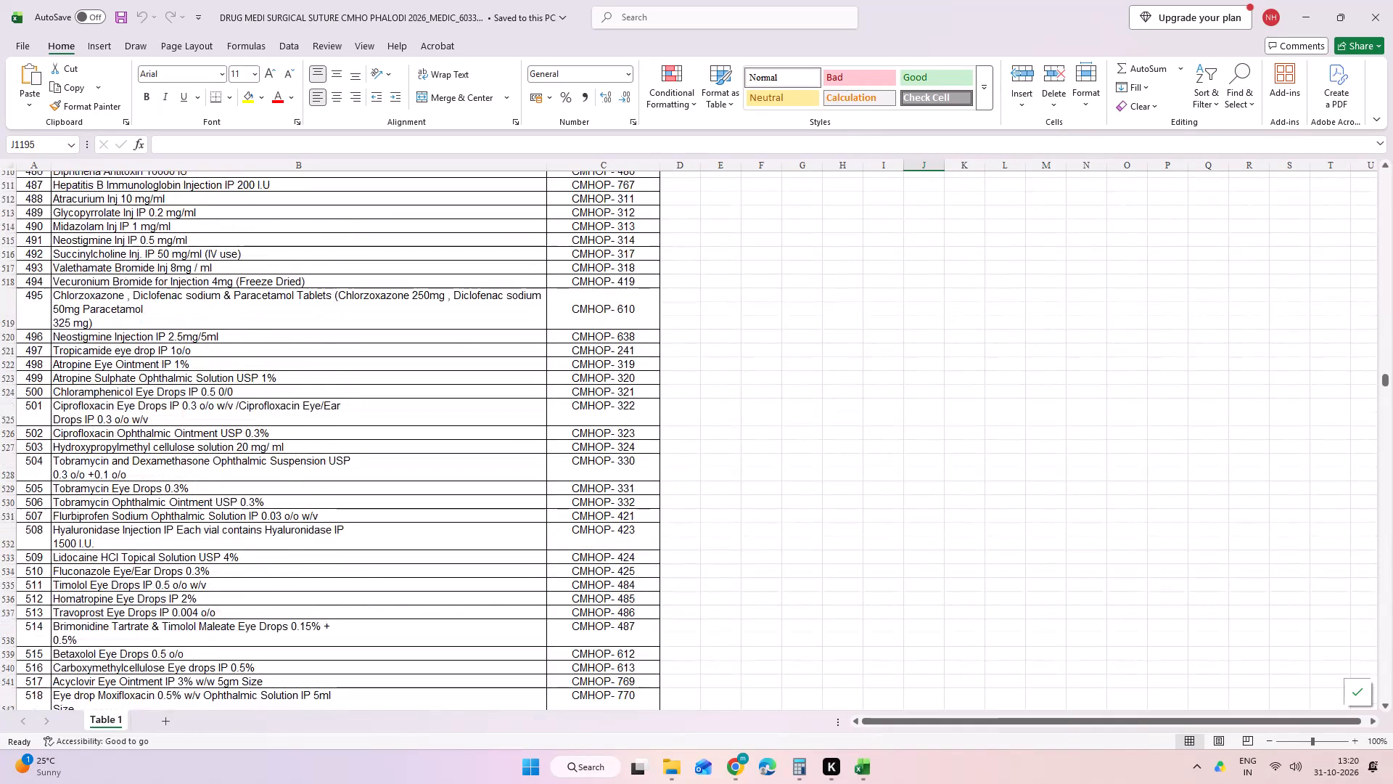
scroll(486, 497, "up", 6)
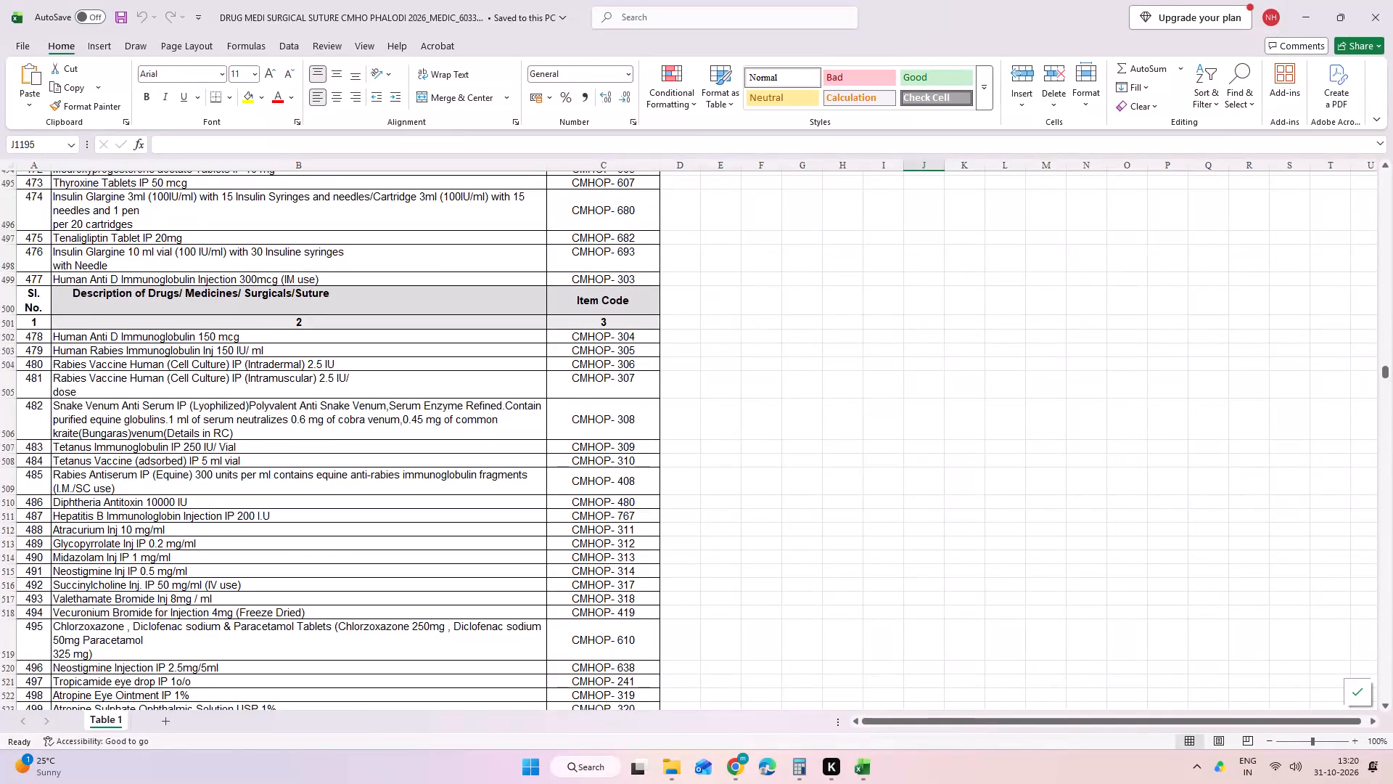
scroll(486, 497, "up", 7)
middle_click(486, 497)
scroll(486, 497, "up", 2)
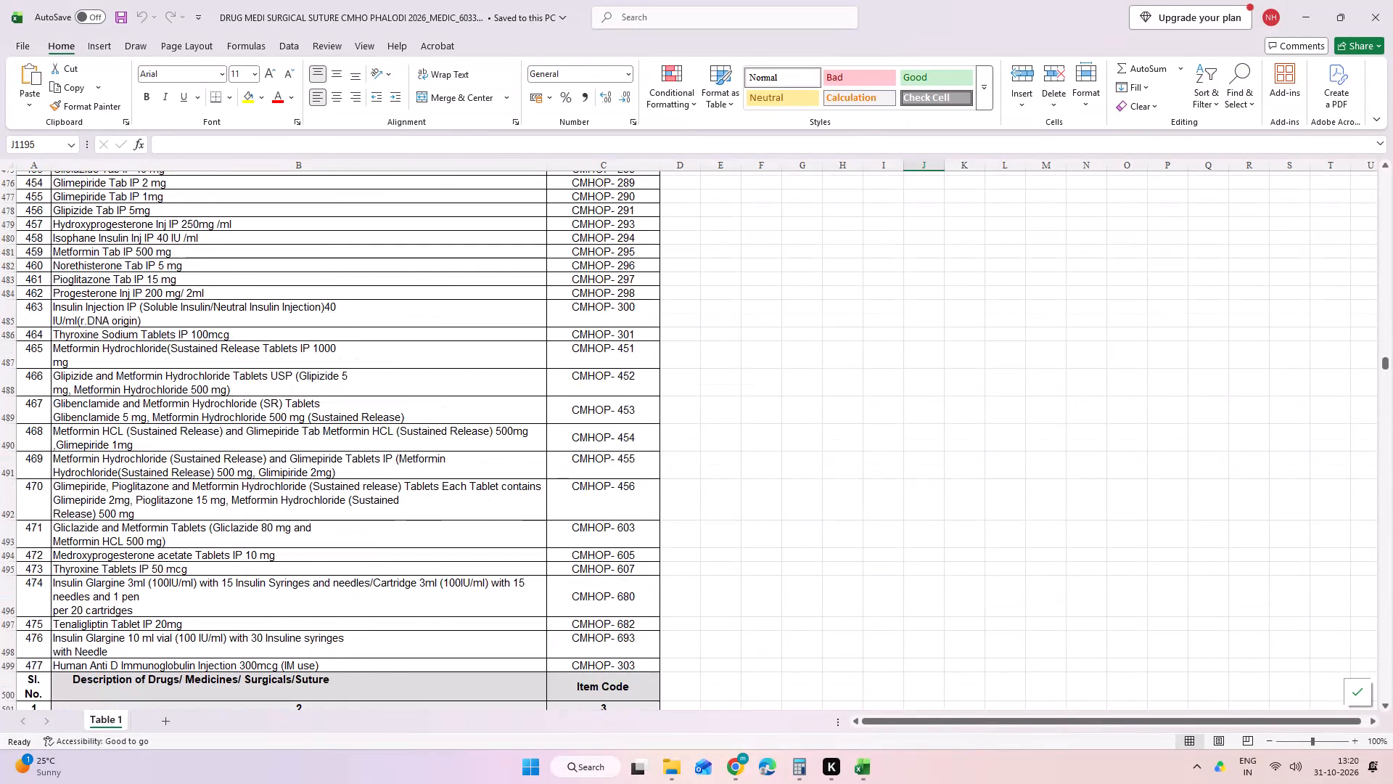
scroll(486, 497, "up", 15)
scroll(486, 497, "up", 6)
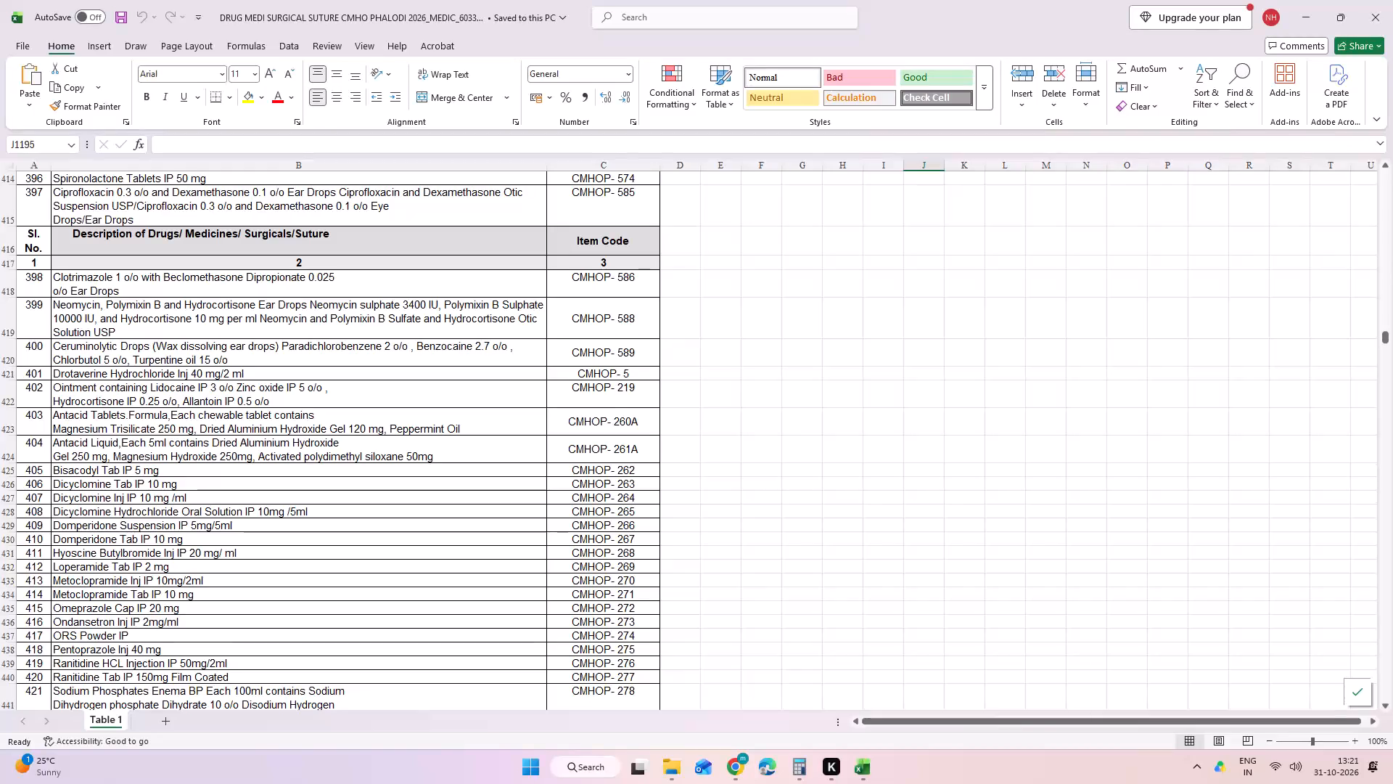
scroll(486, 497, "up", 10)
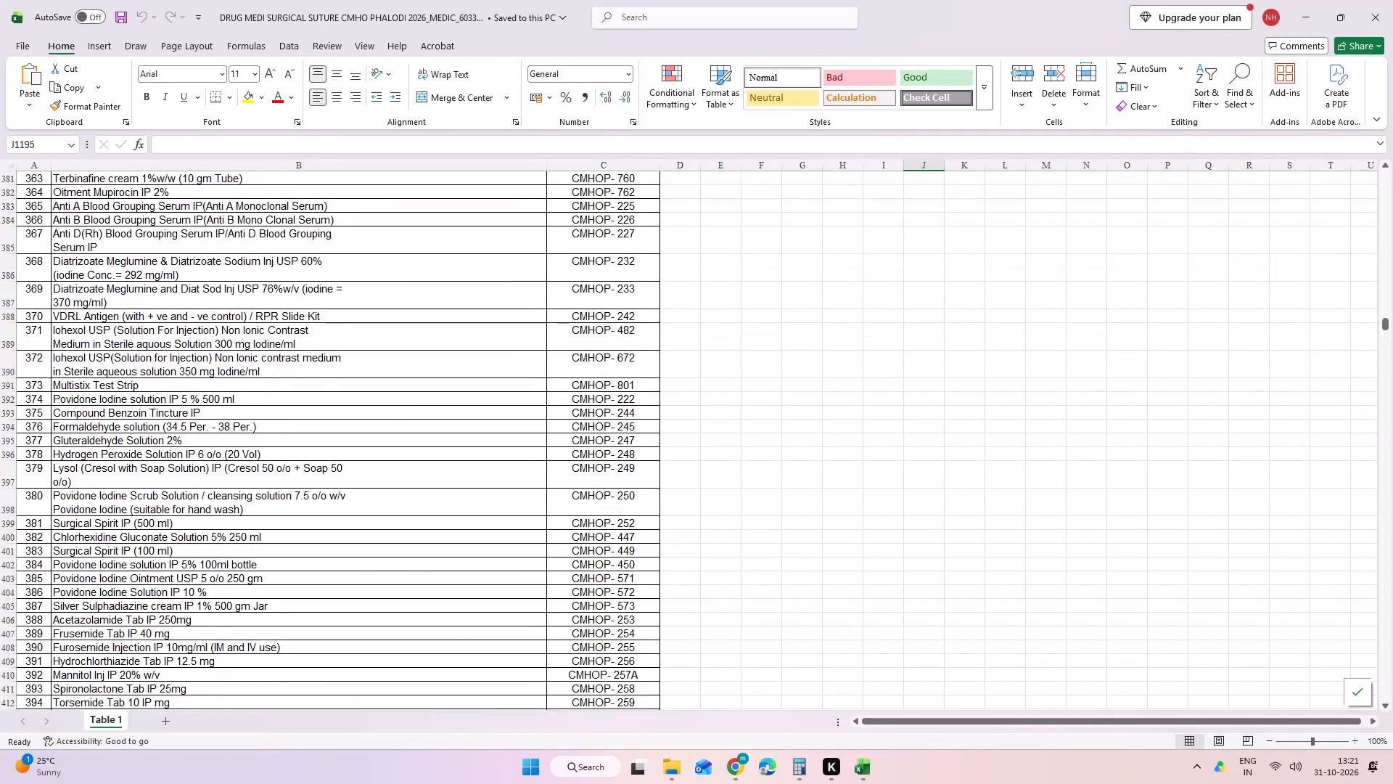
scroll(486, 497, "up", 1)
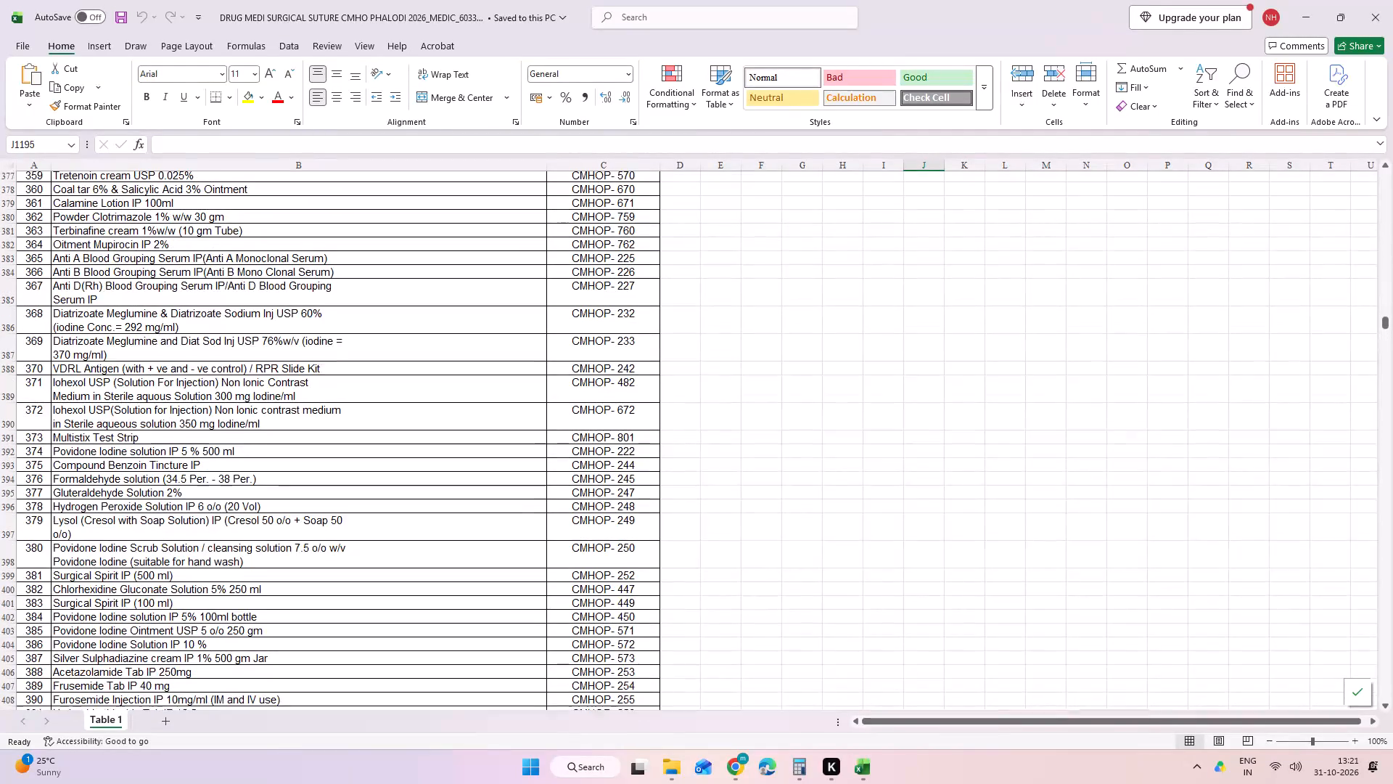
scroll(486, 497, "up", 4)
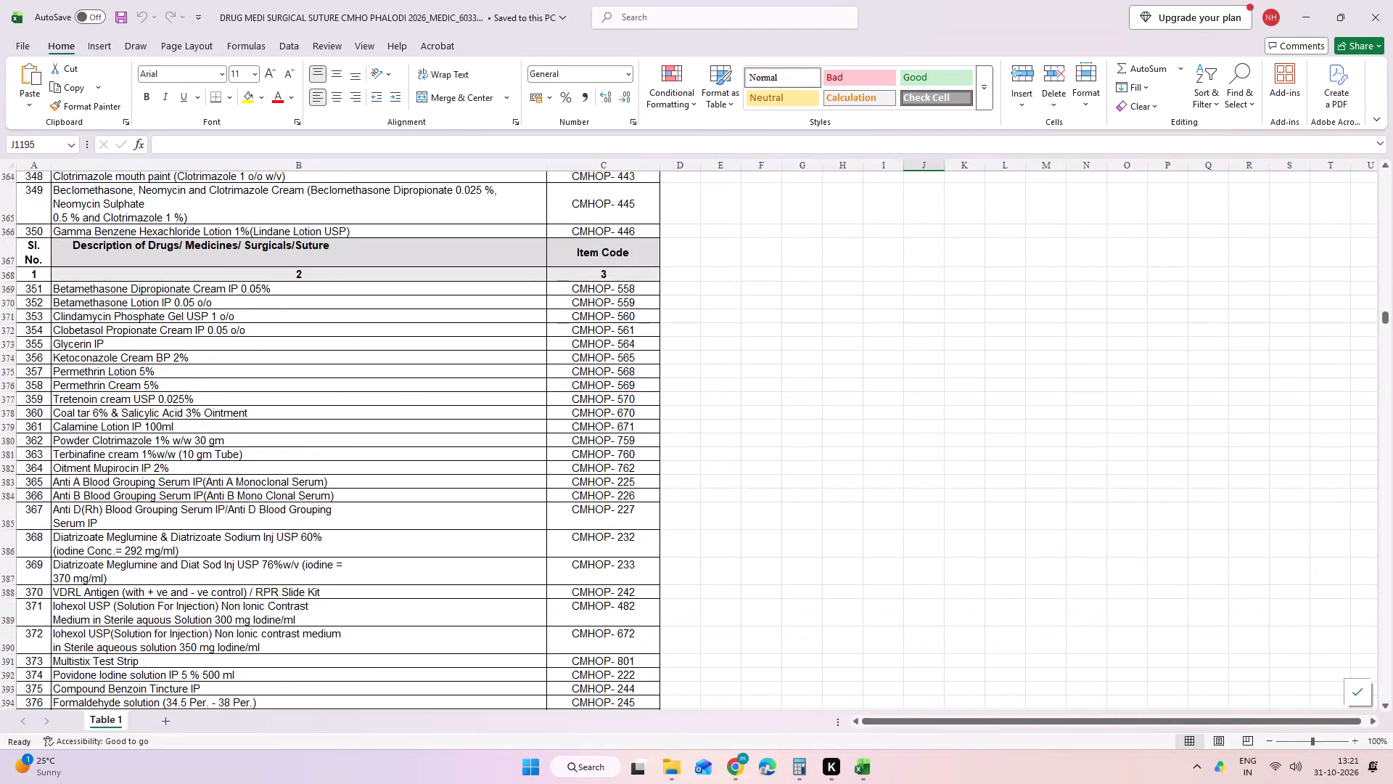
Recheck the medicine items down to about serial number 403, and examine the list upward to the cardiac medicines around 272.
scroll(486, 497, "down", 3)
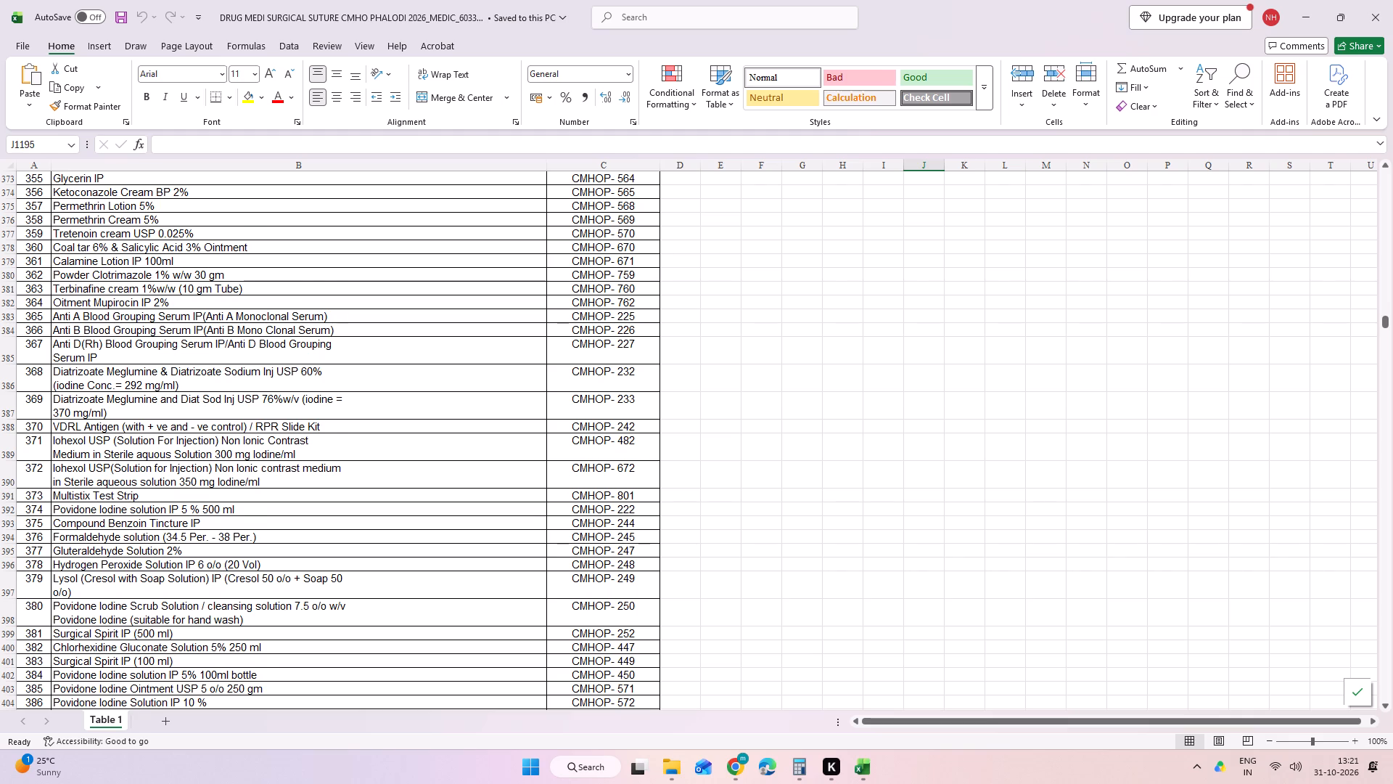
scroll(368, 588, "down", 7)
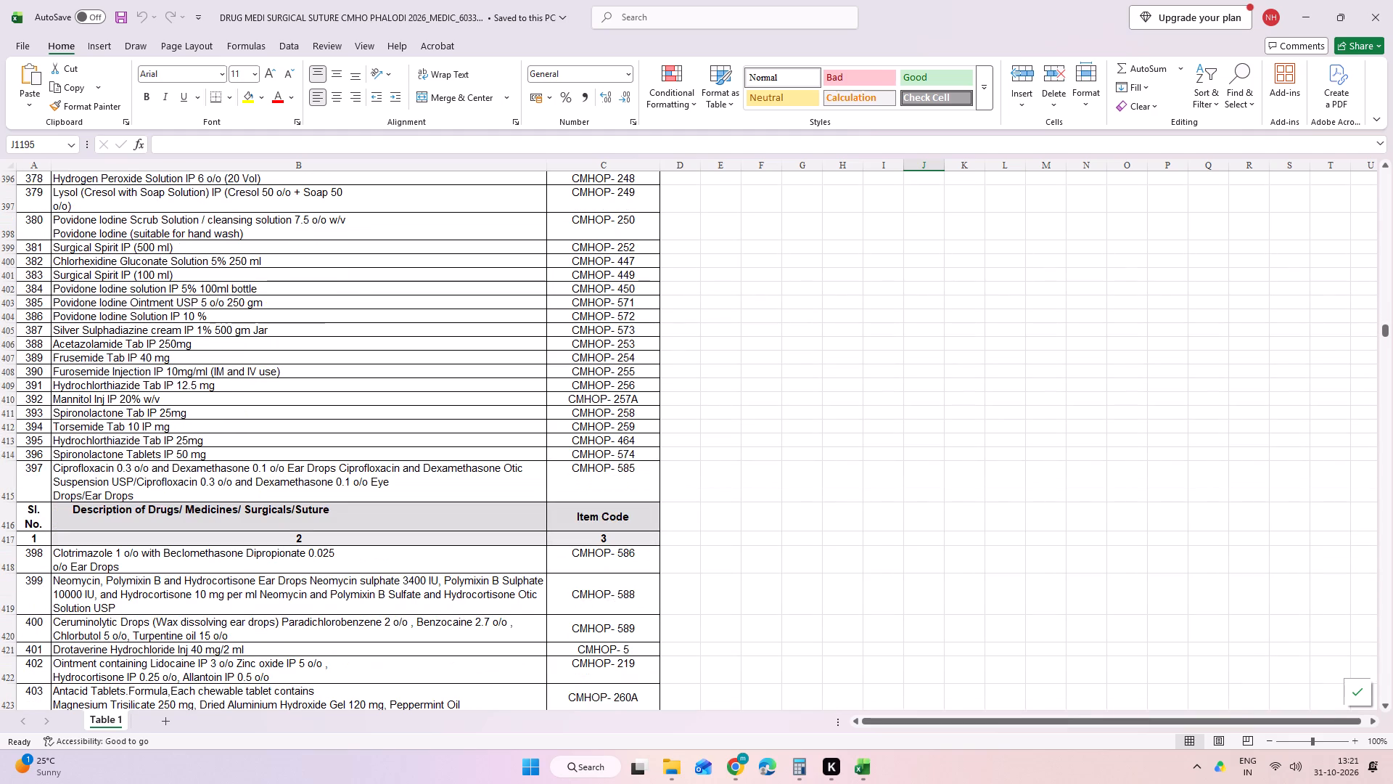
scroll(368, 588, "down", 7)
scroll(368, 588, "up", 6)
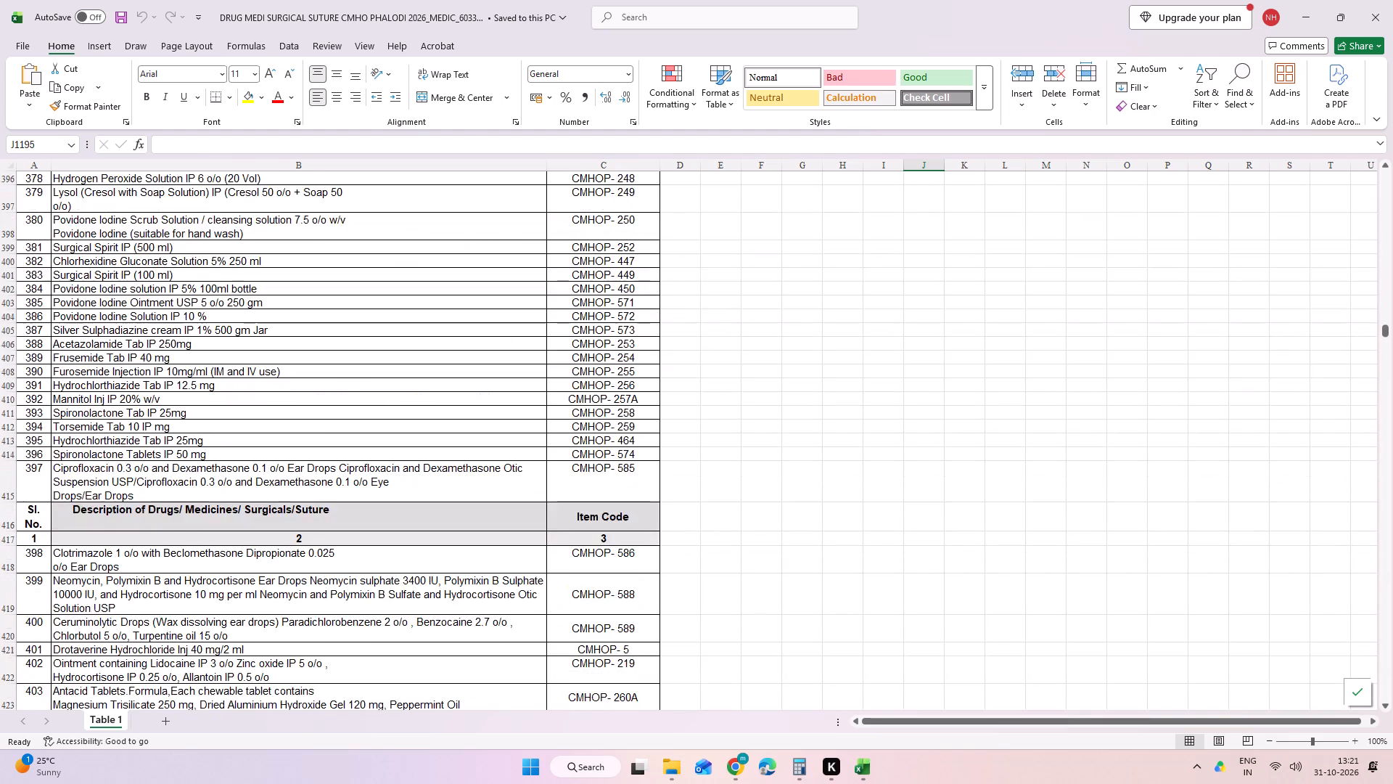
scroll(368, 588, "up", 20)
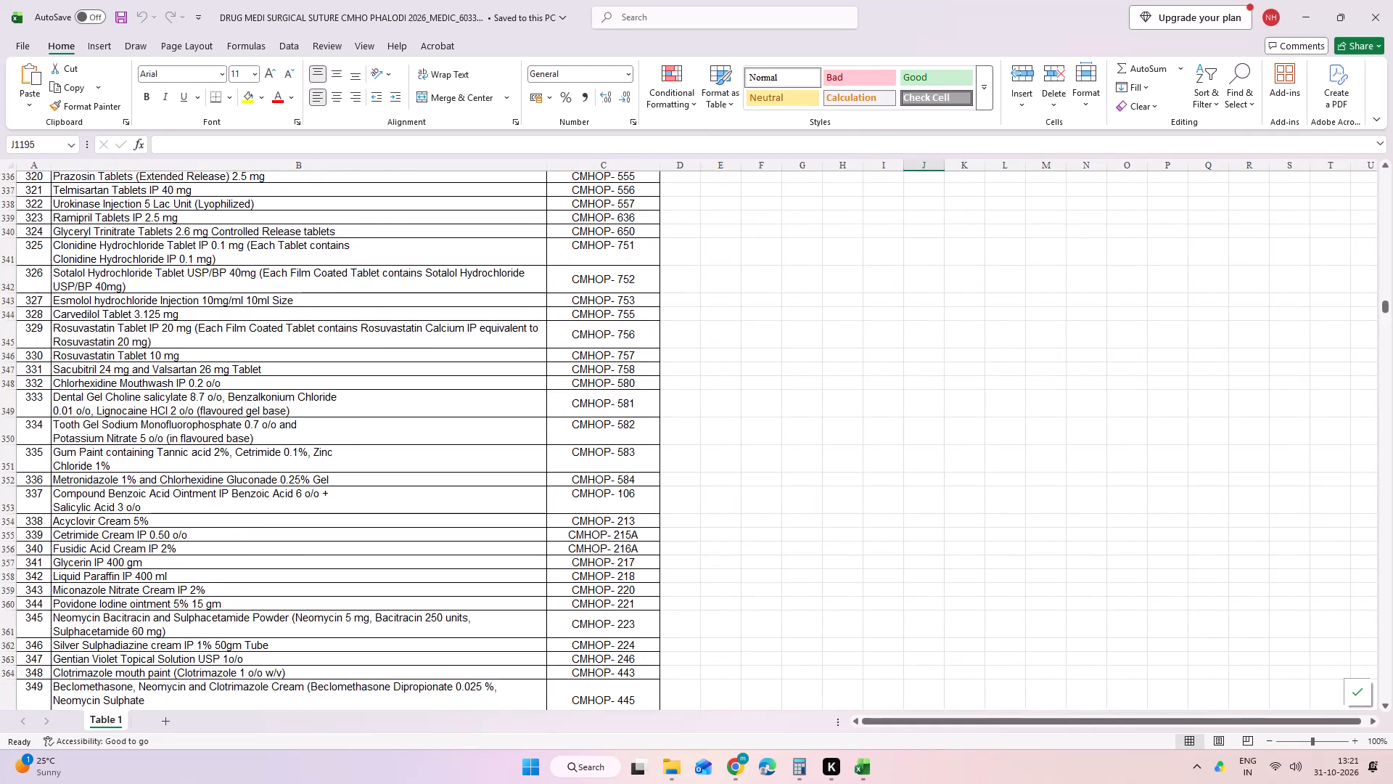
scroll(368, 588, "up", 3)
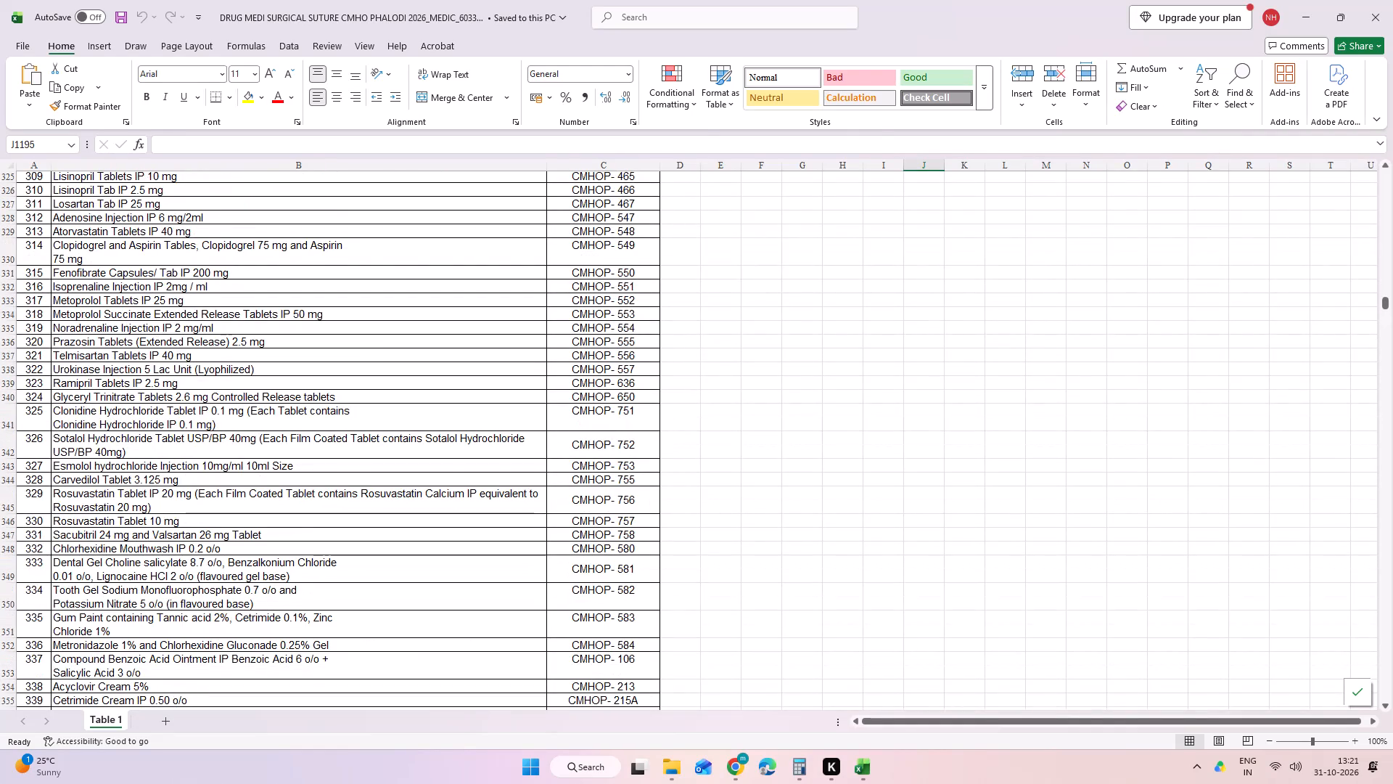
scroll(368, 588, "up", 3)
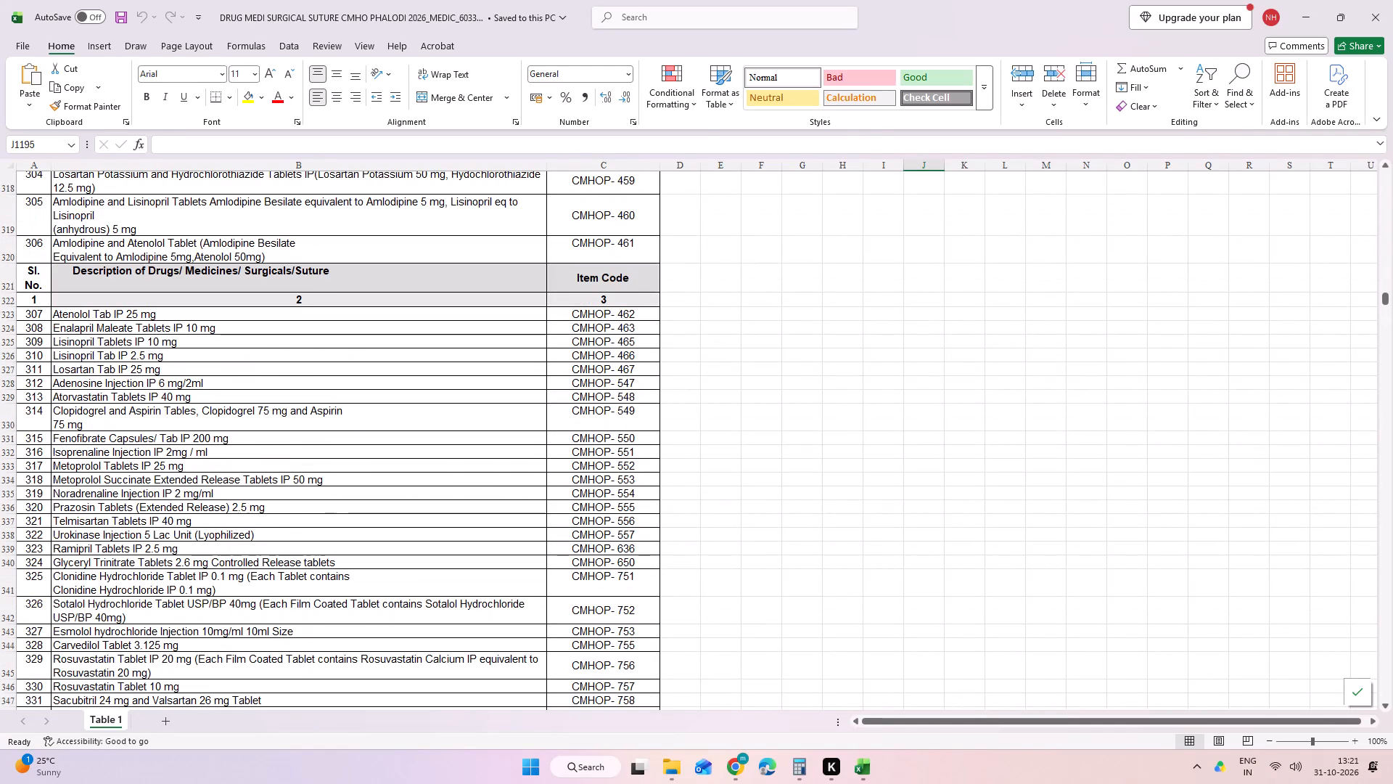
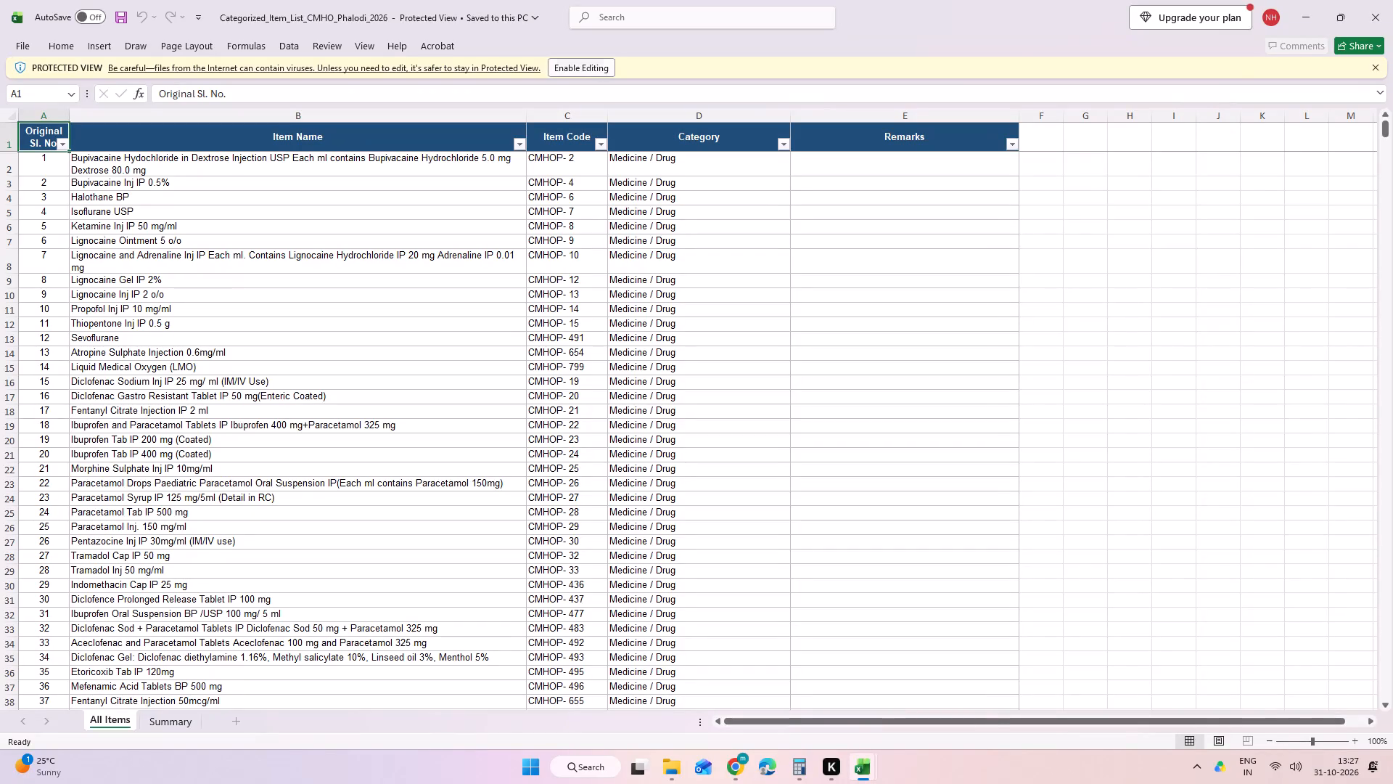
Enable editing of the downloaded categorized item list workbook.
left_click(597, 63)
scroll(763, 344, "down", 7)
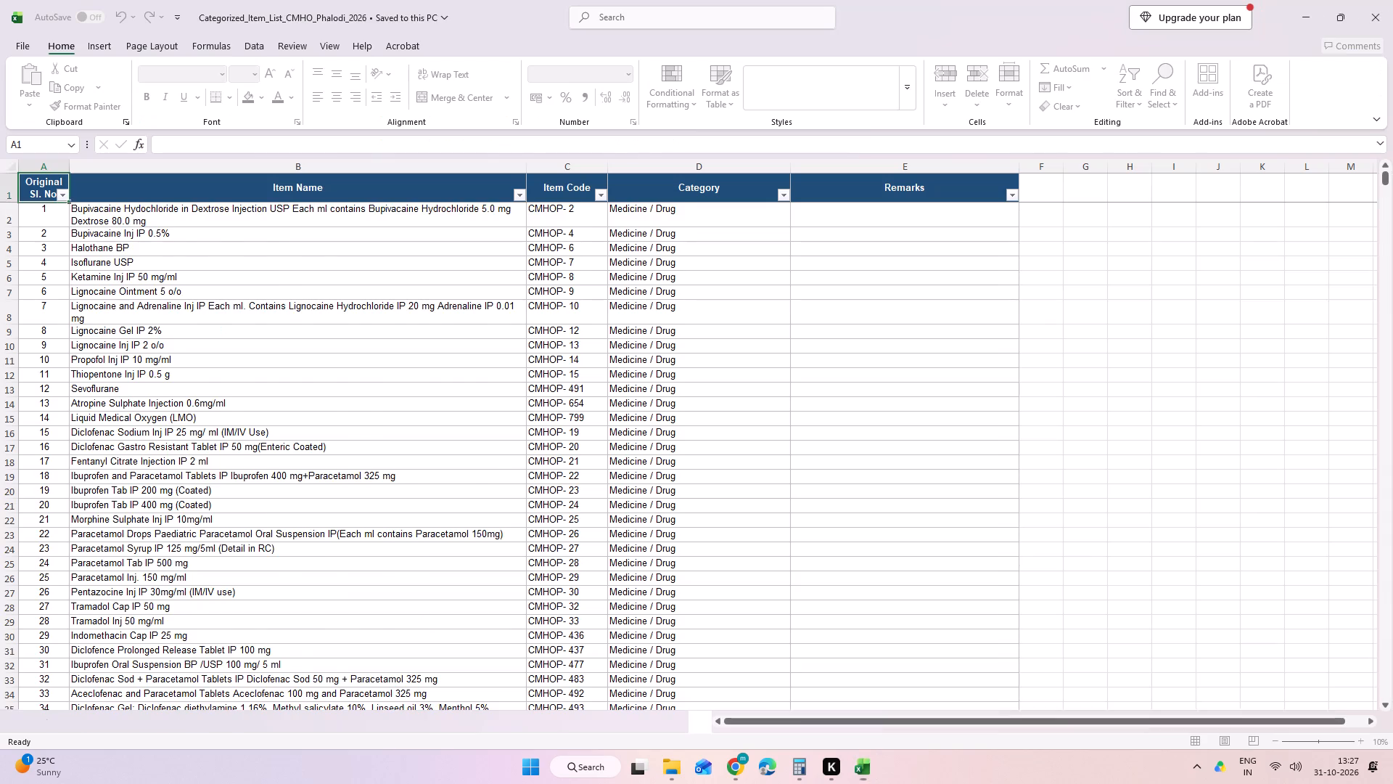
Filter the Category column of the All Items sheet to show only the Lab Reagent and Test Kit items.
left_click(782, 189)
scroll(720, 445, "down", 2)
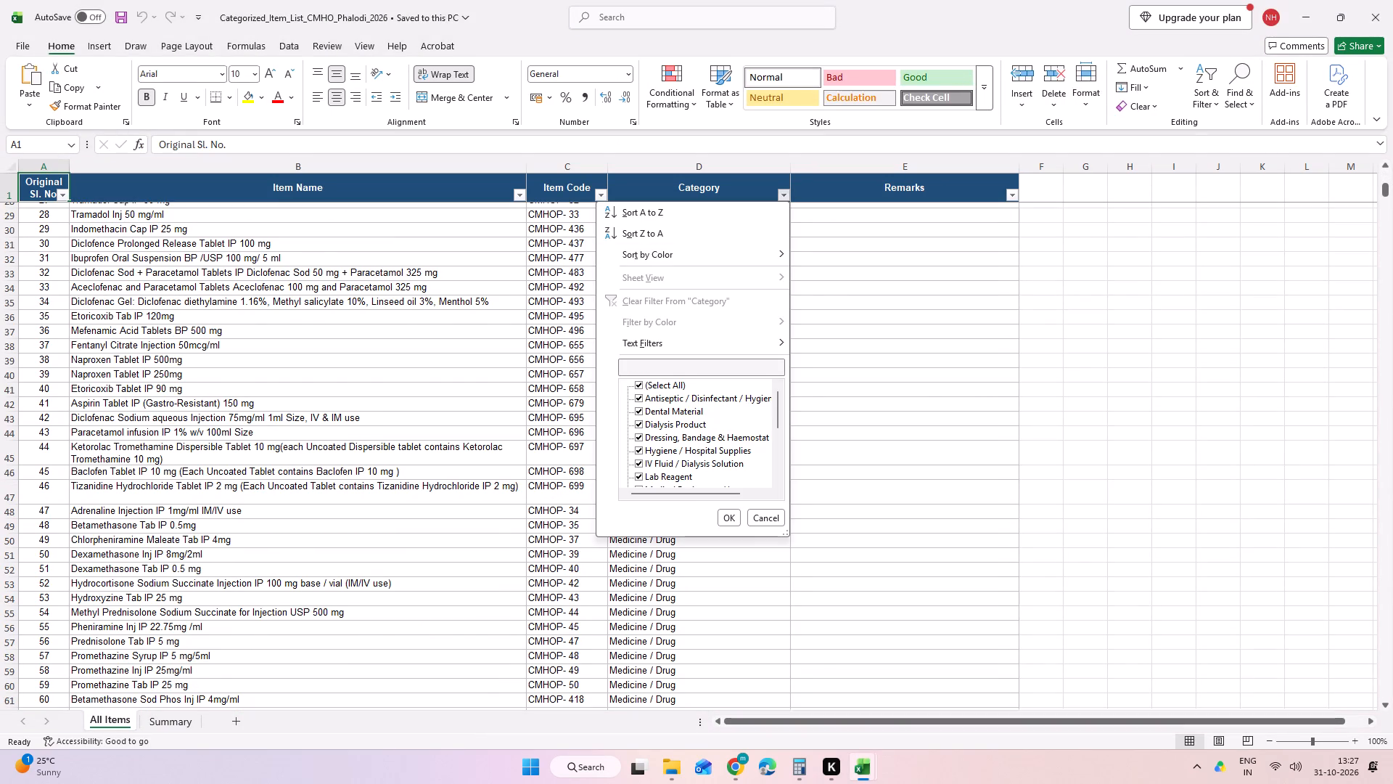
scroll(720, 445, "down", 3)
left_click_drag(776, 407, 781, 473)
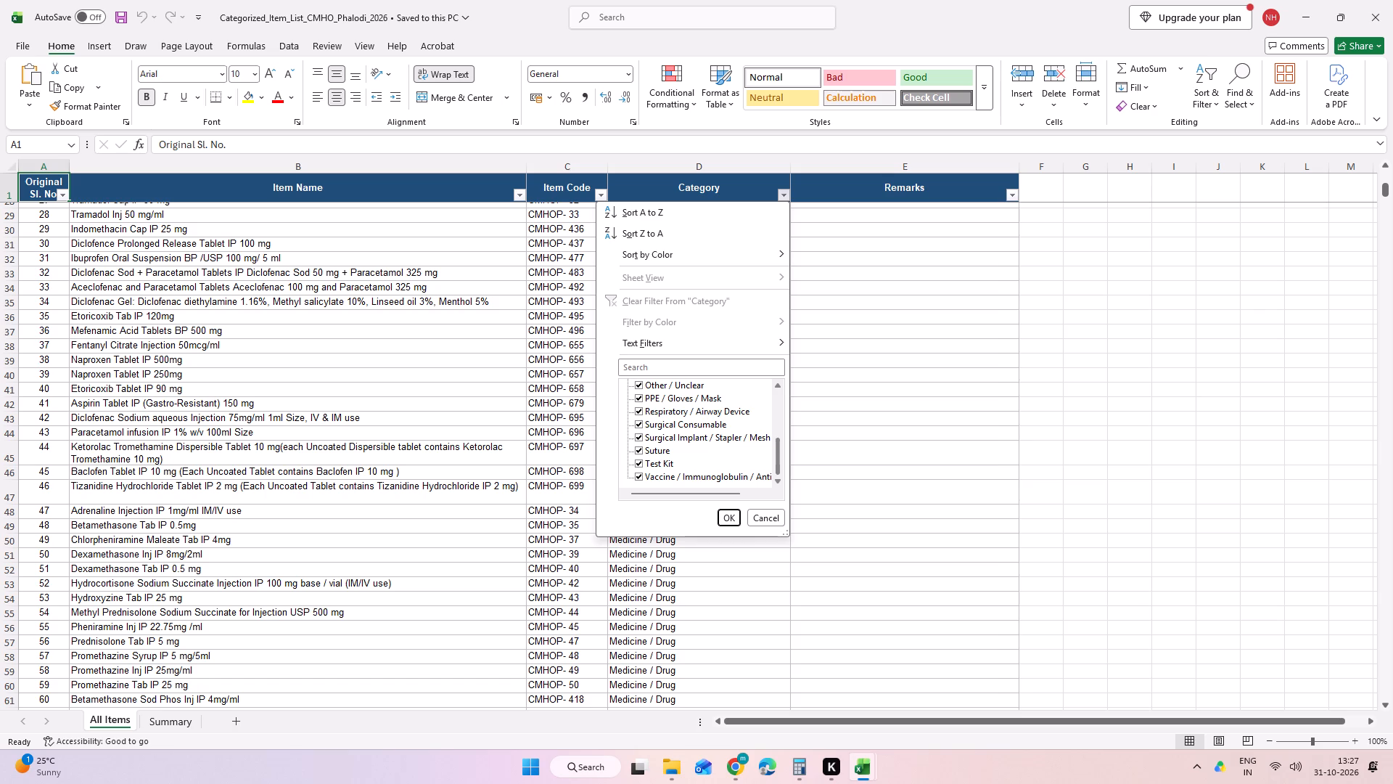
scroll(648, 424, "up", 5)
left_click(727, 418)
left_click(717, 418)
scroll(717, 418, "up", 5)
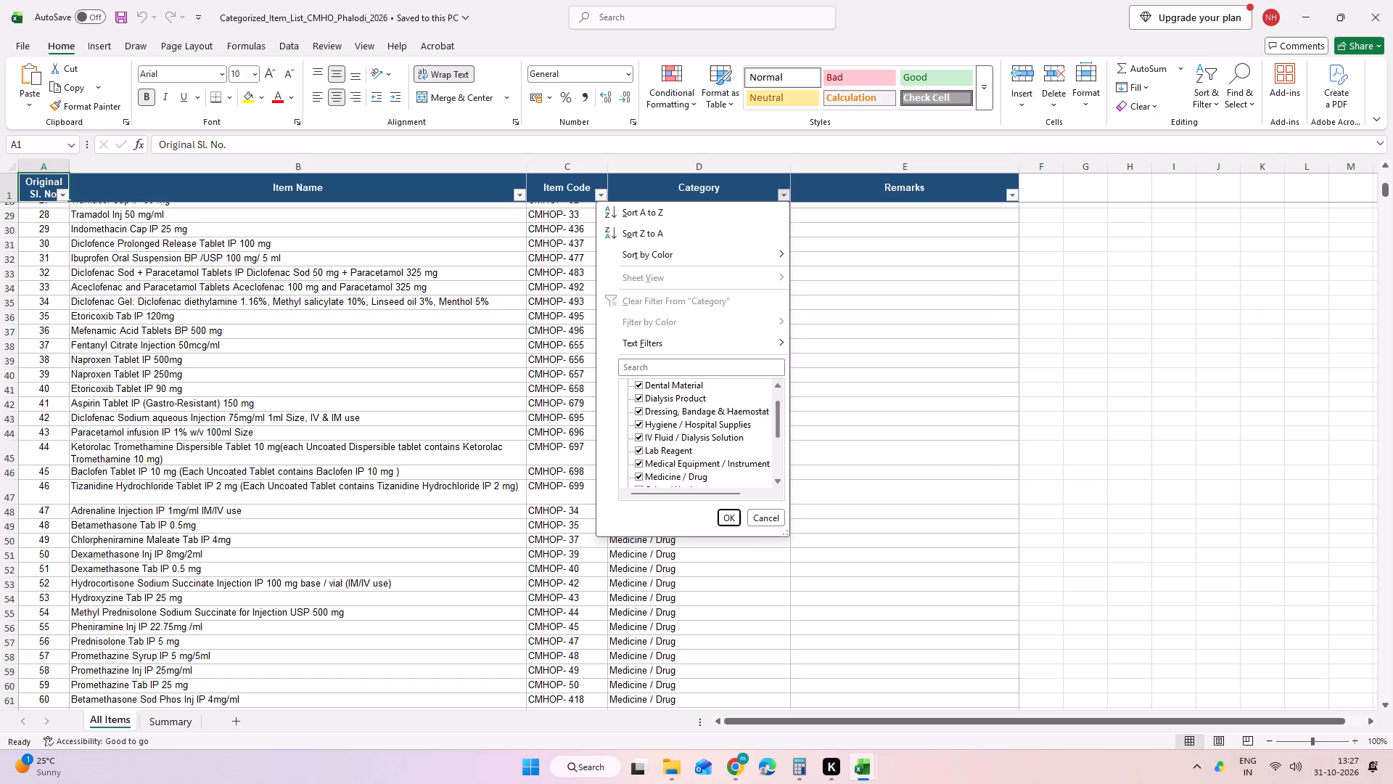
left_click(638, 385)
scroll(714, 518, "down", 6)
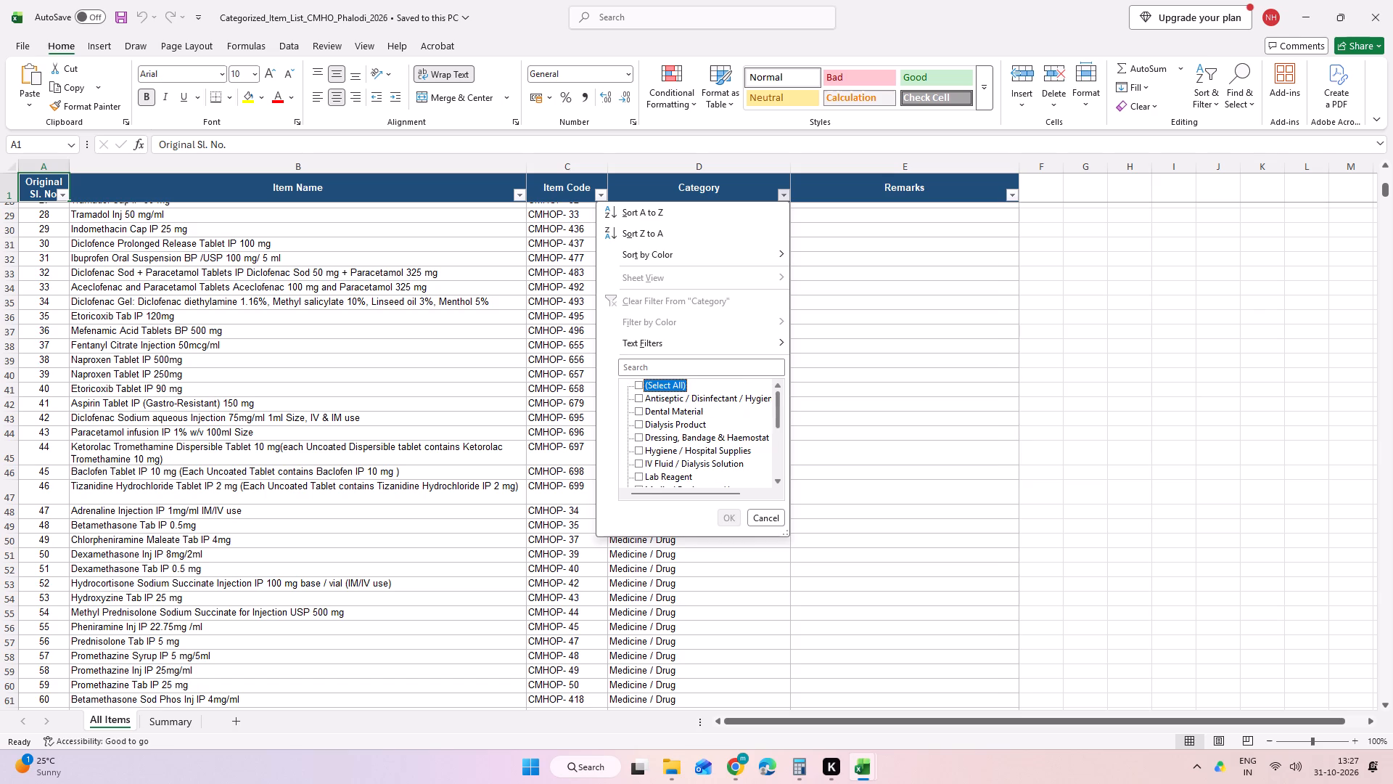
scroll(671, 461, "down", 3)
scroll(672, 456, "up", 2)
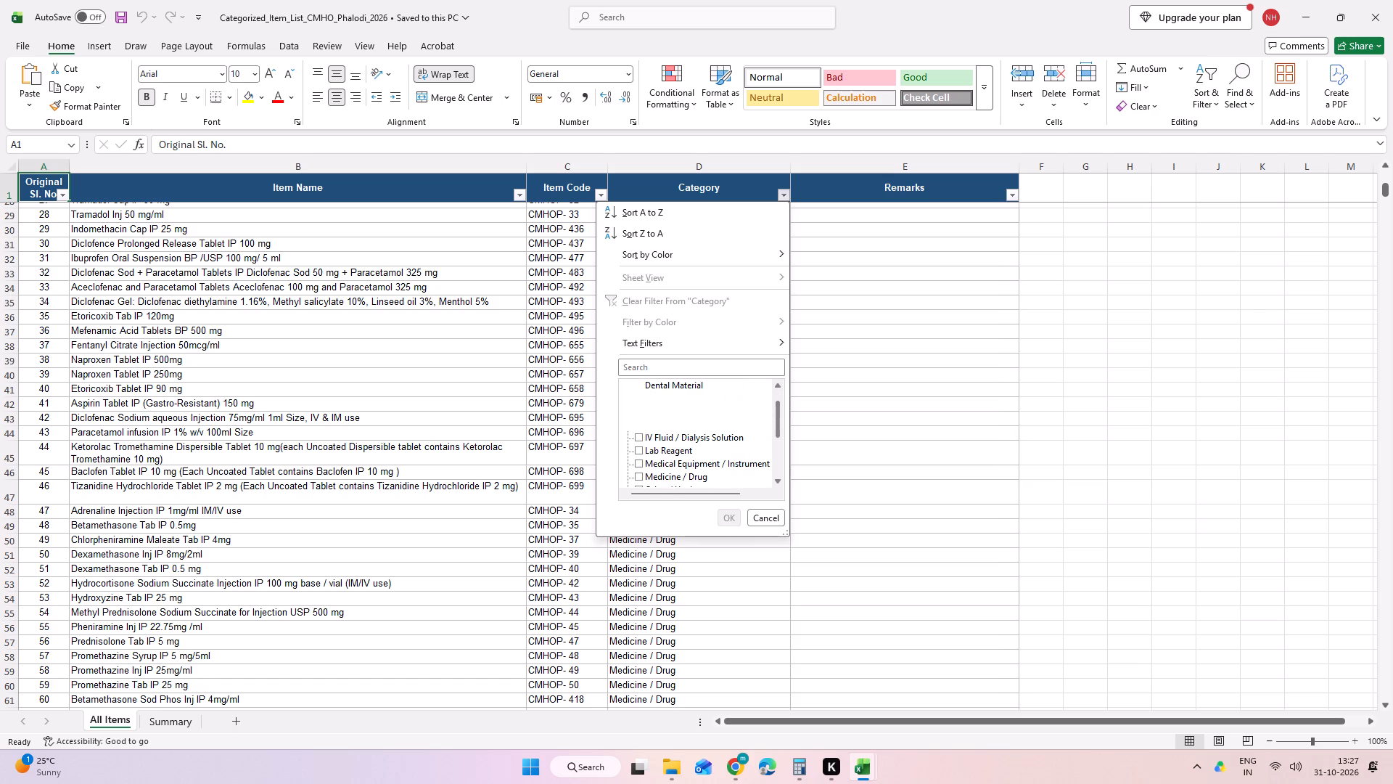
left_click(638, 447)
scroll(657, 442, "up", 1)
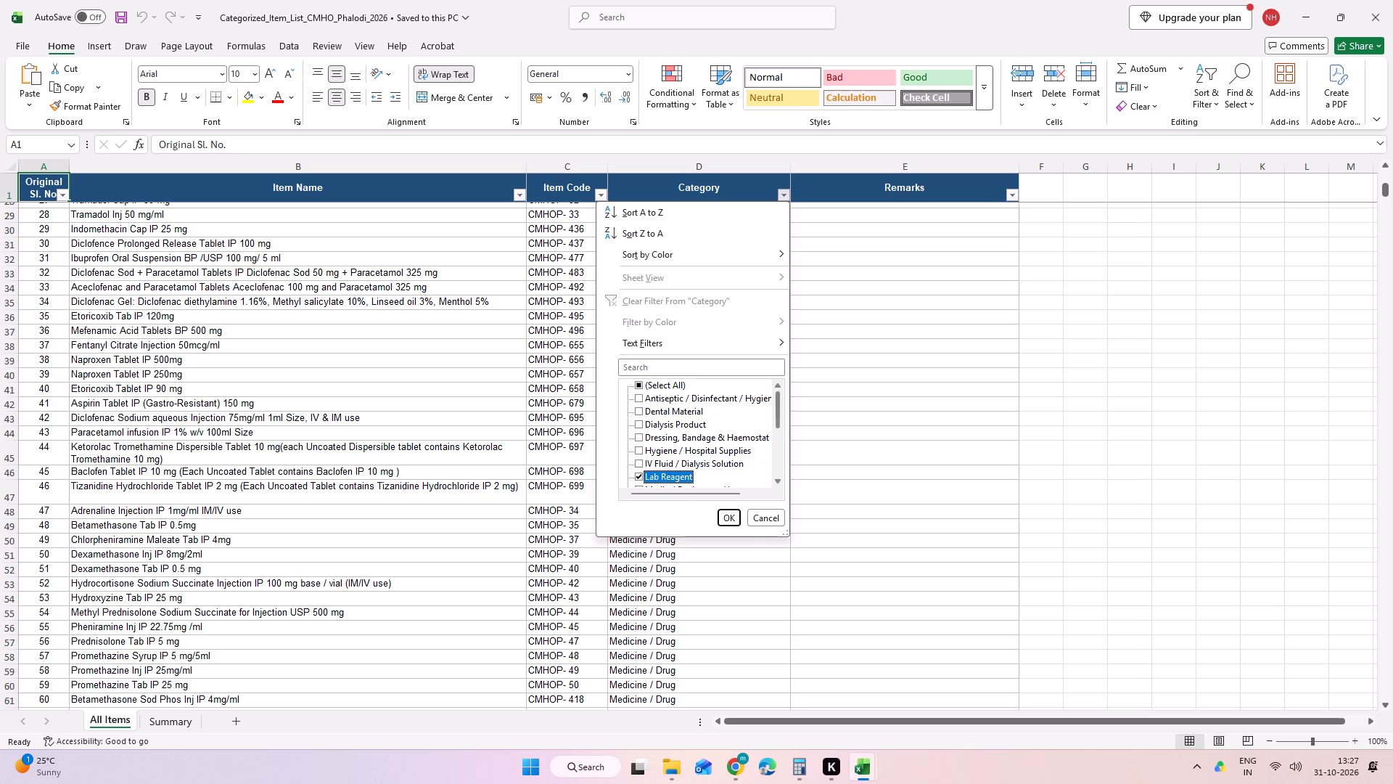
scroll(685, 418, "down", 2)
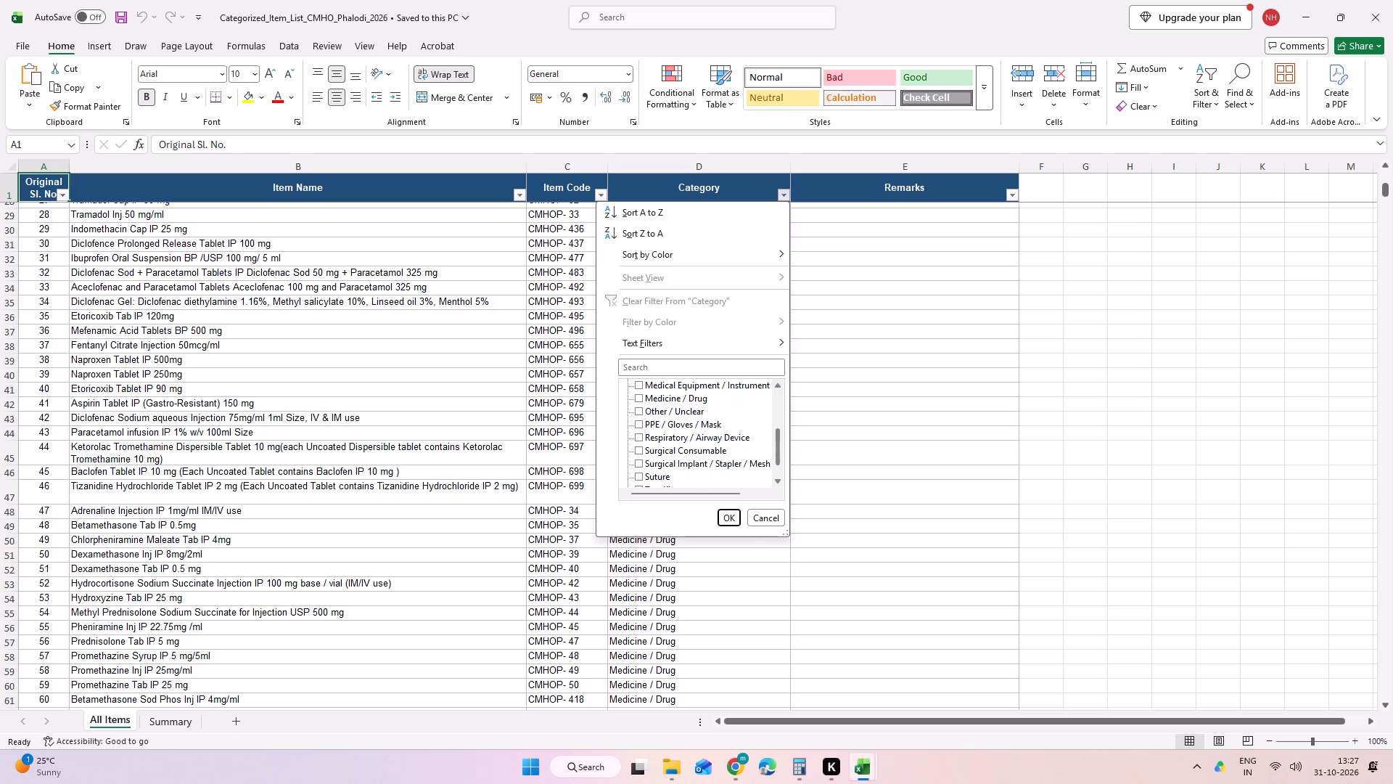
scroll(667, 465, "down", 2)
left_click(646, 466)
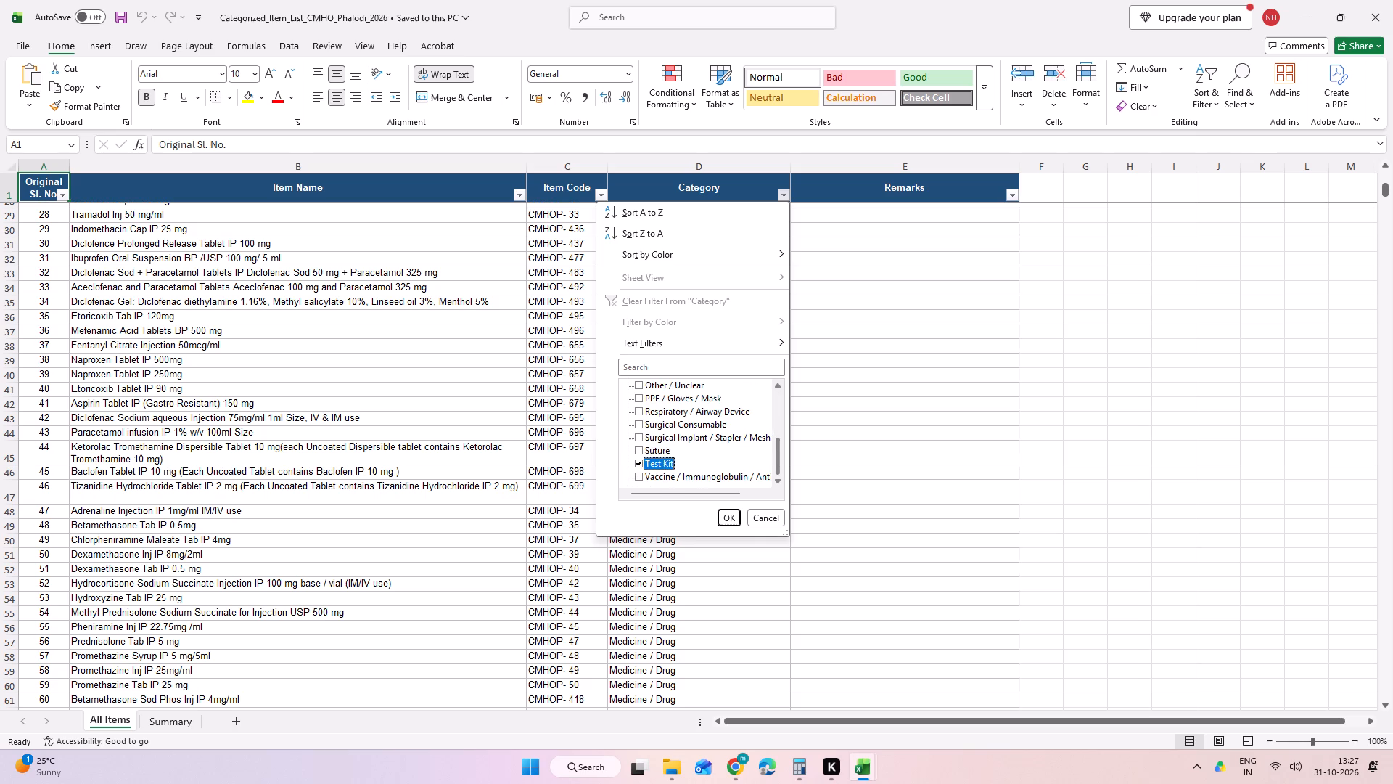
left_click(723, 519)
scroll(661, 367, "up", 4)
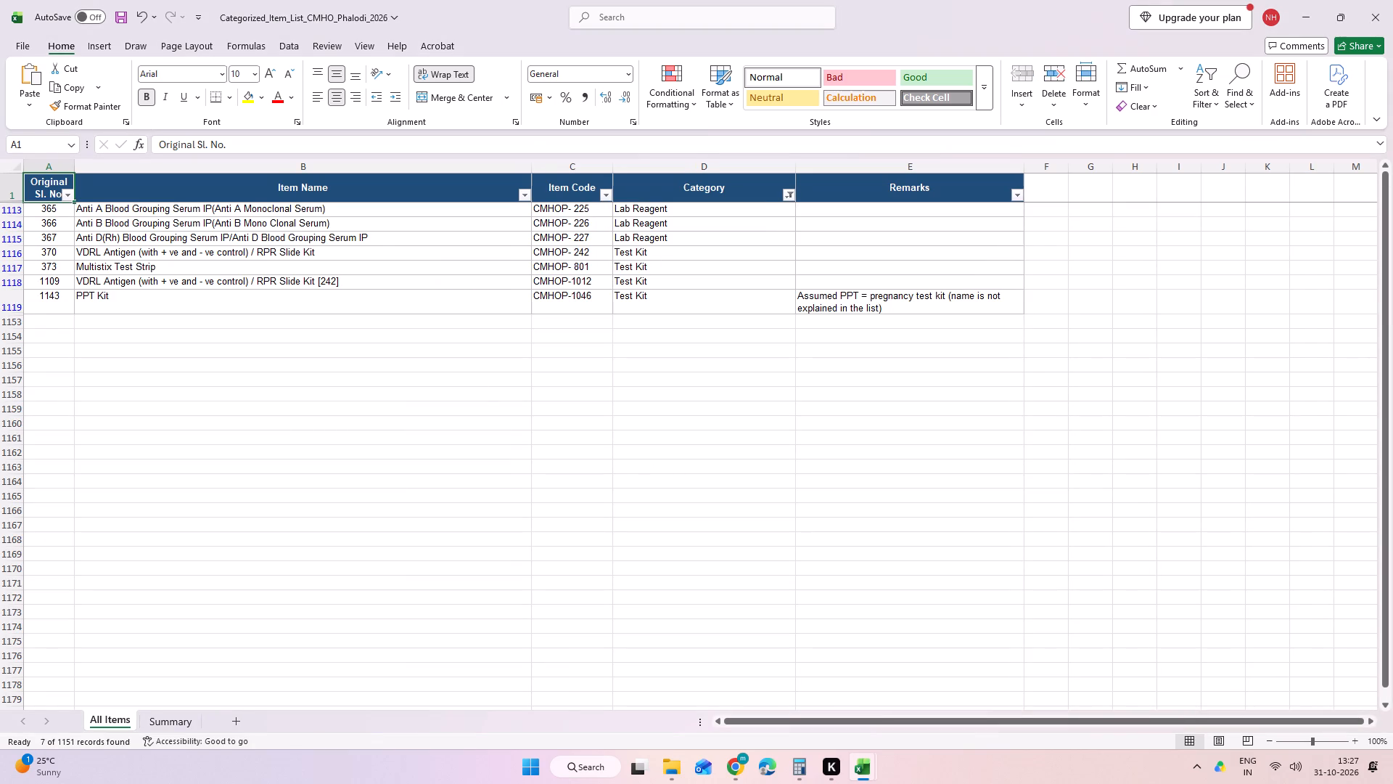
left_click(452, 424)
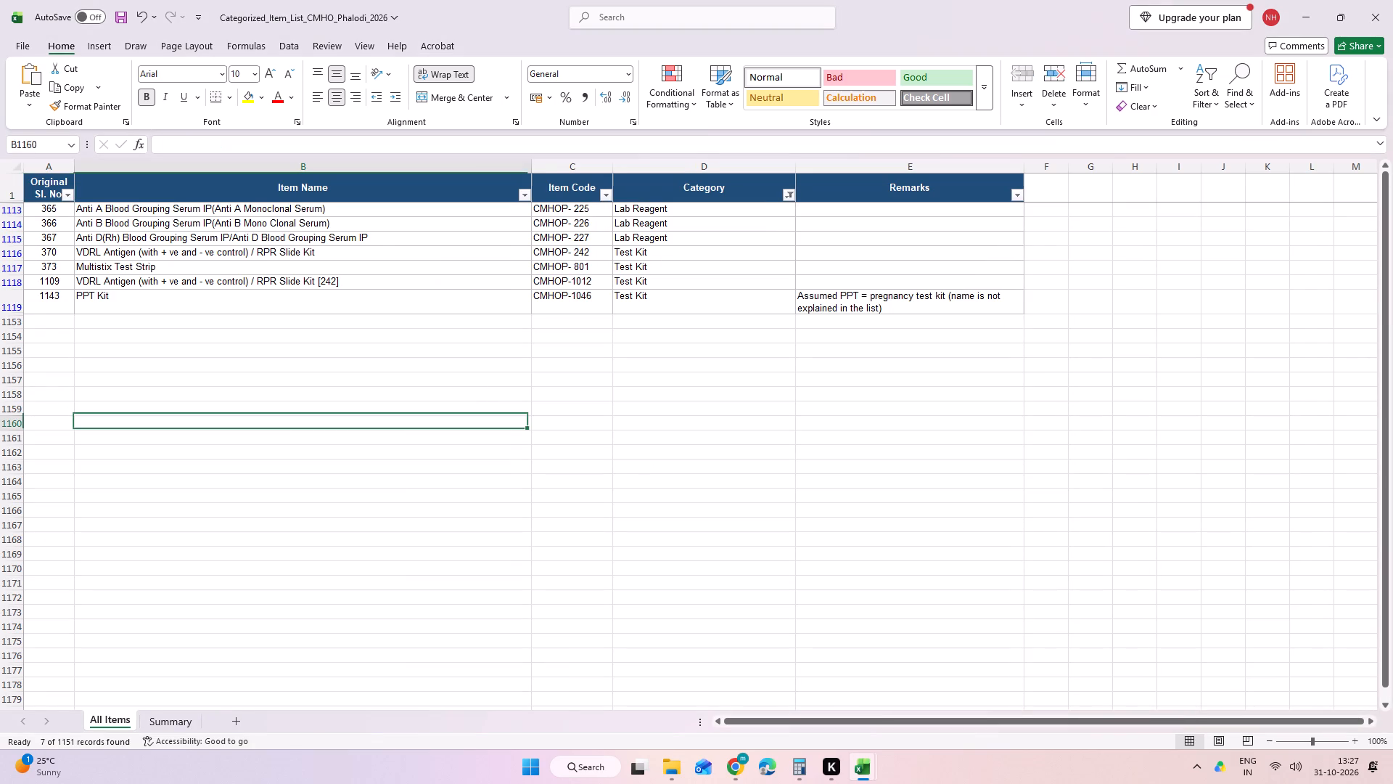